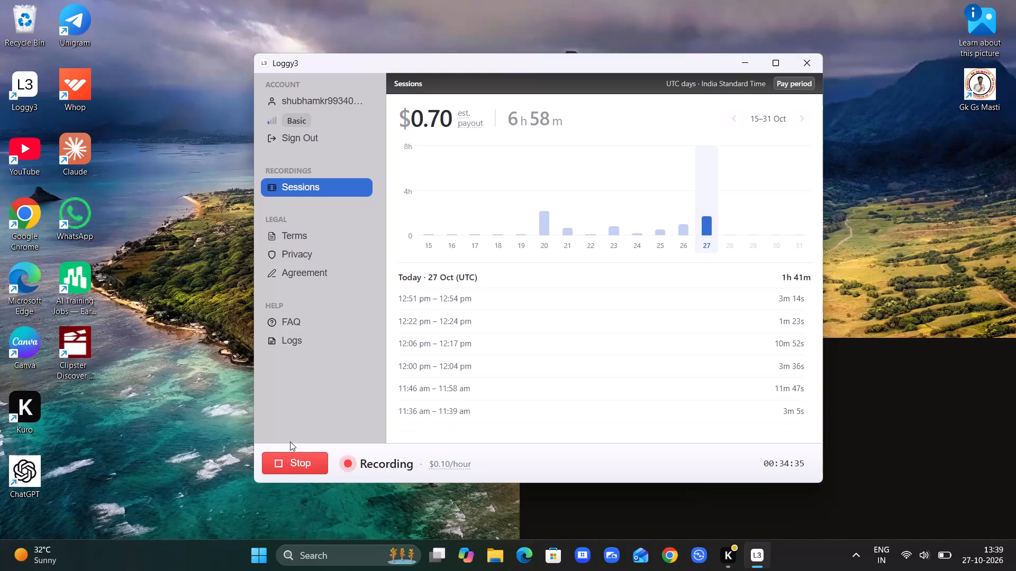
Stop the running recording in Loggy3, check today's session list, and start a new recording.
left_click(292, 458)
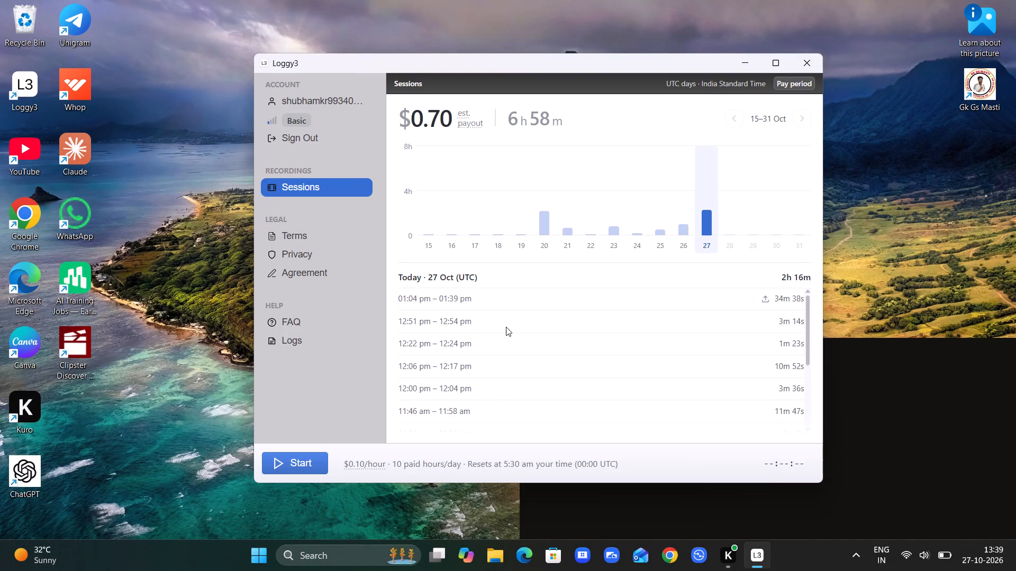
scroll(493, 343, "up", 1)
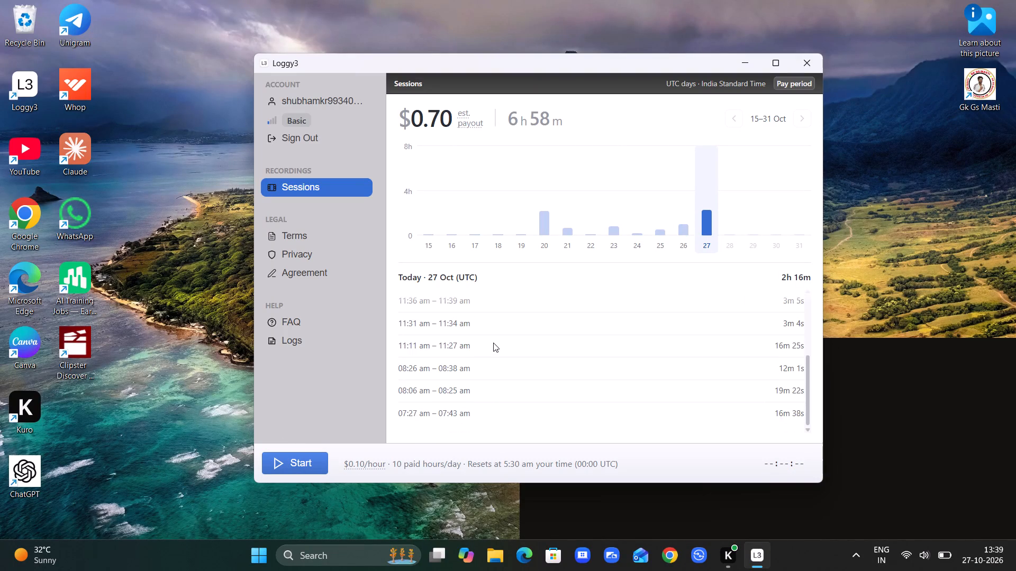
scroll(493, 343, "up", 1)
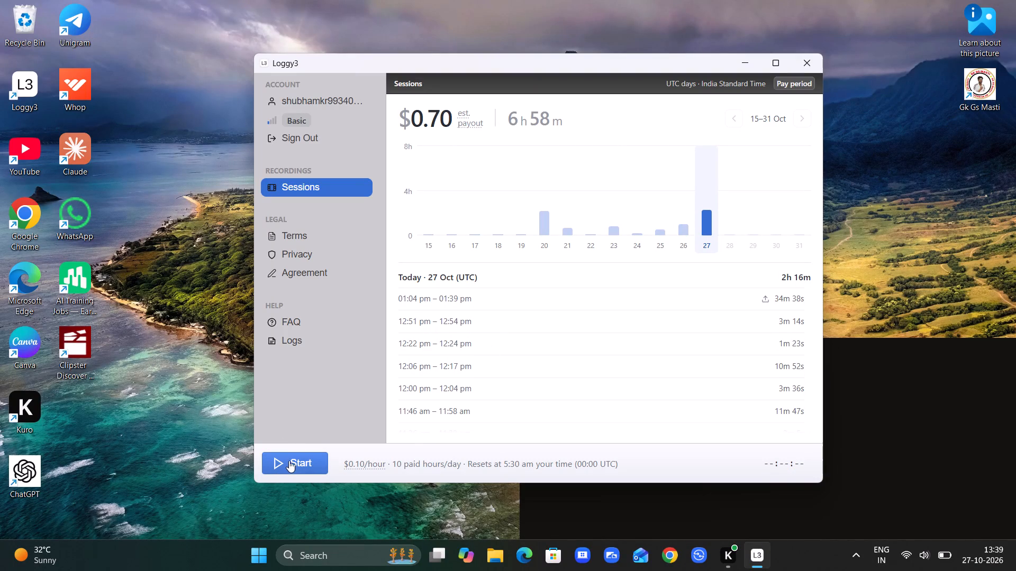
left_click(289, 459)
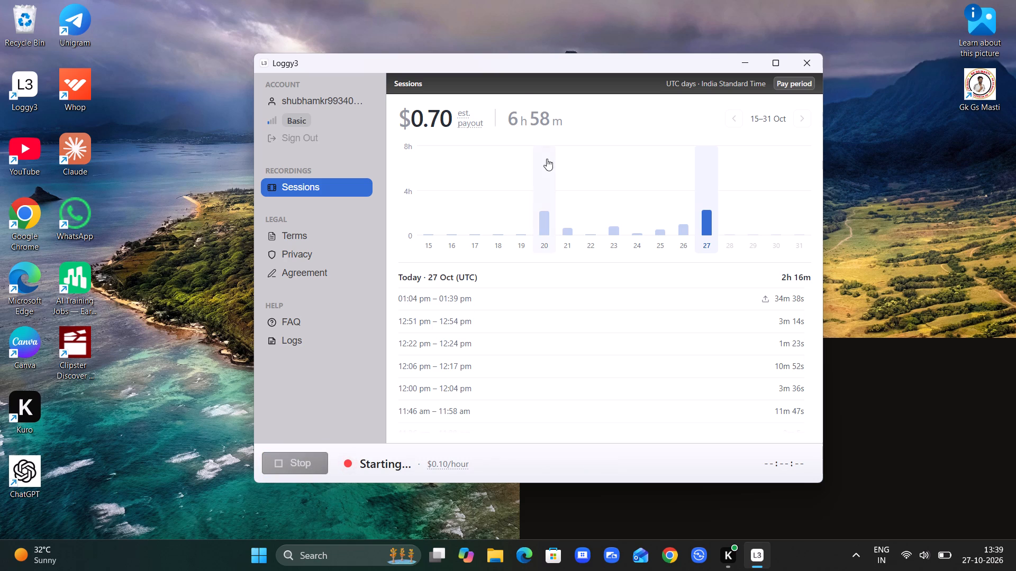
Move the Loggy3 window down to the lower edge of the desktop.
left_click_drag(534, 61, 533, 92)
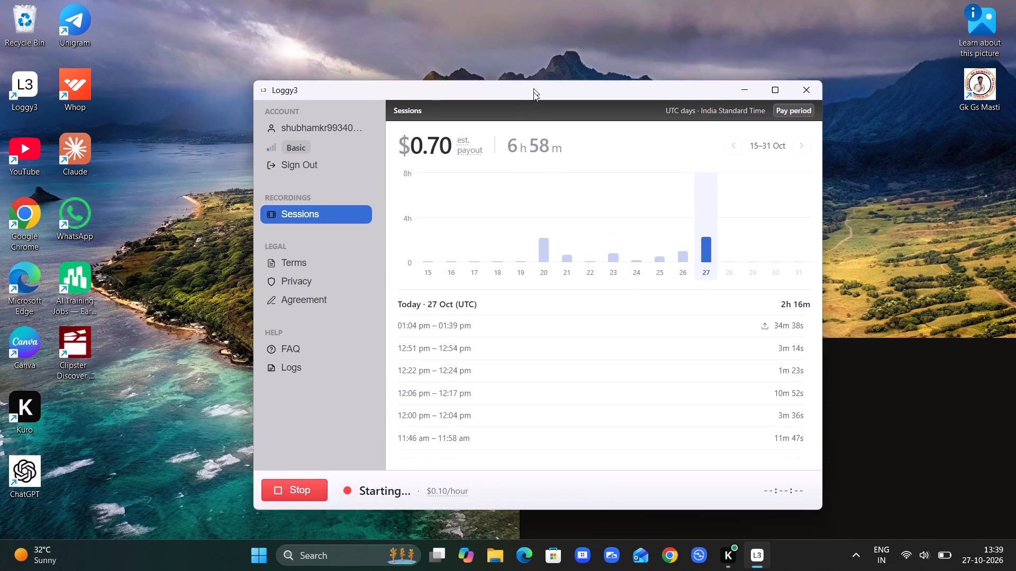
left_click_drag(533, 92, 402, 448)
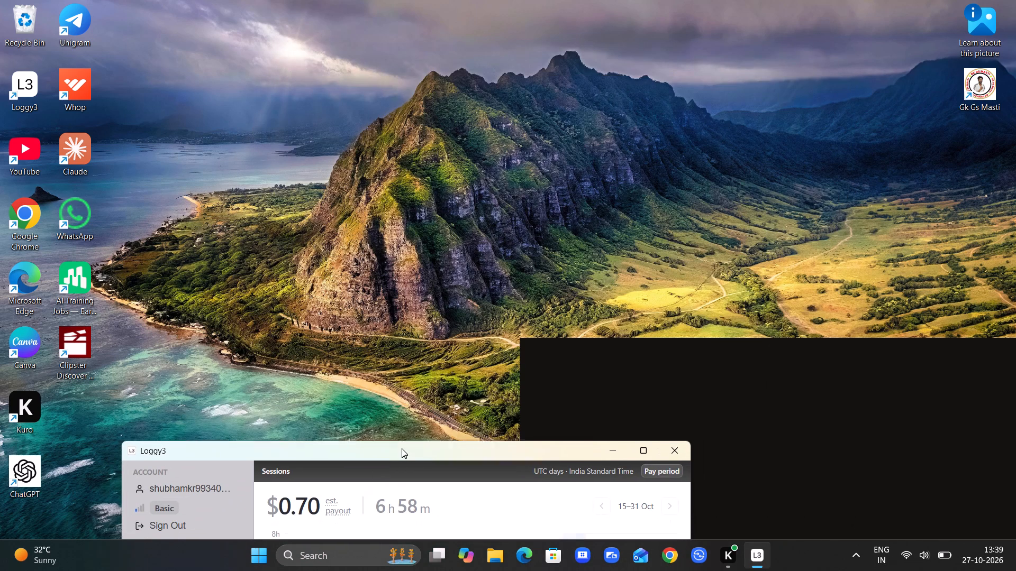
left_click_drag(402, 448, 402, 447)
Switch to Canva and apply the Photo Collage poster template with pressed flowers to the fashion store design.
double_click(29, 356)
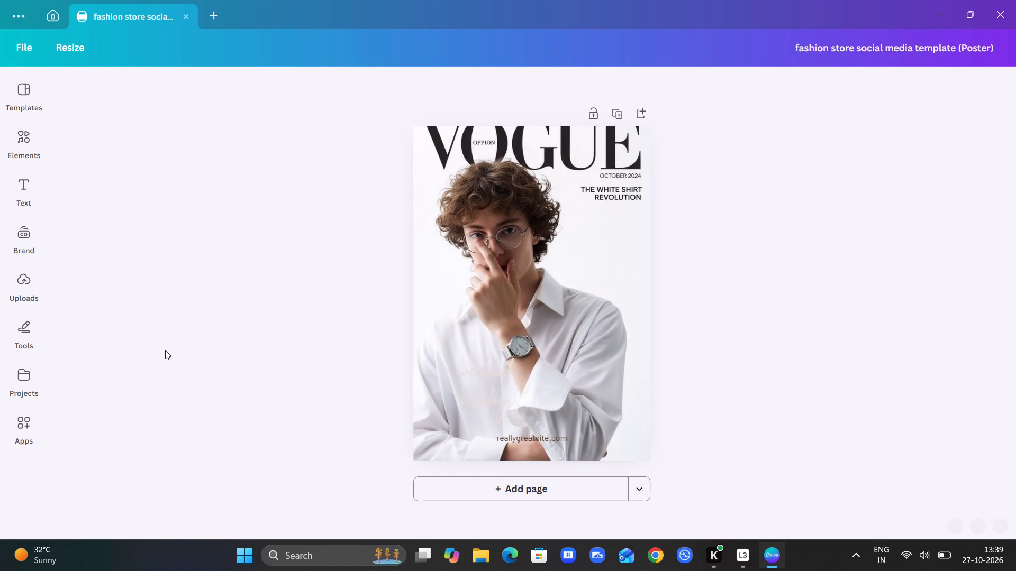
left_click(17, 294)
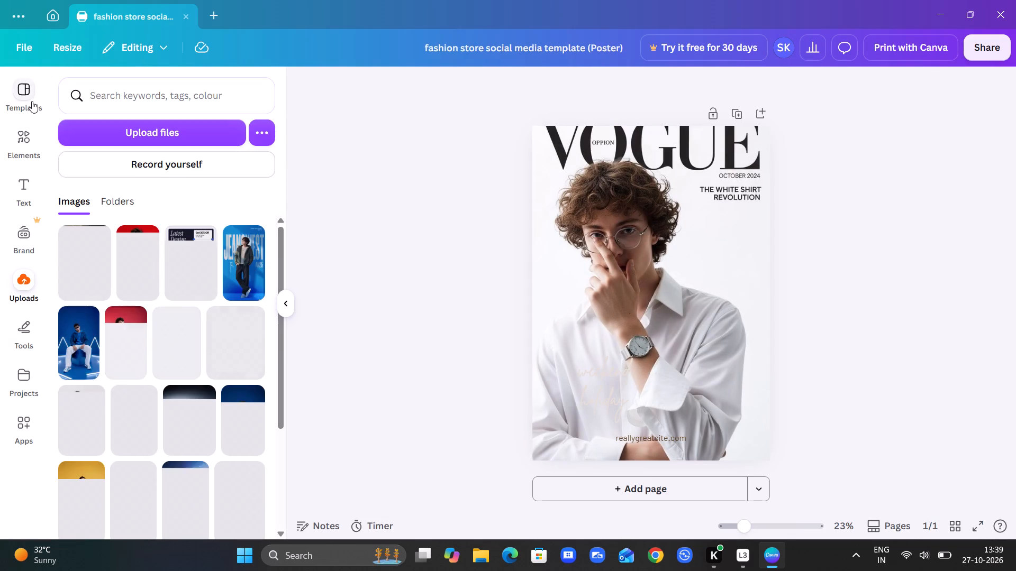
left_click(32, 101)
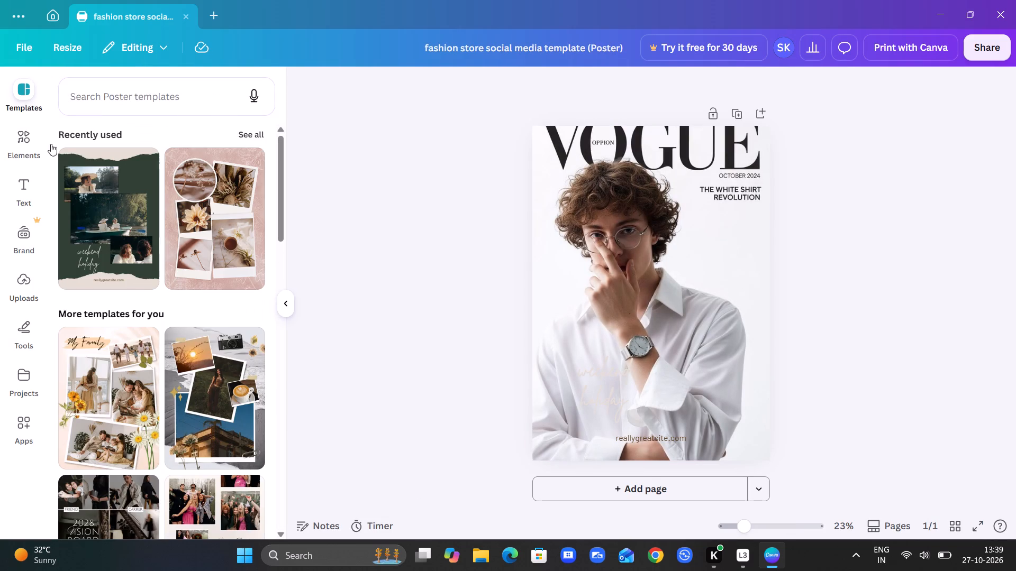
scroll(229, 458, "down", 3)
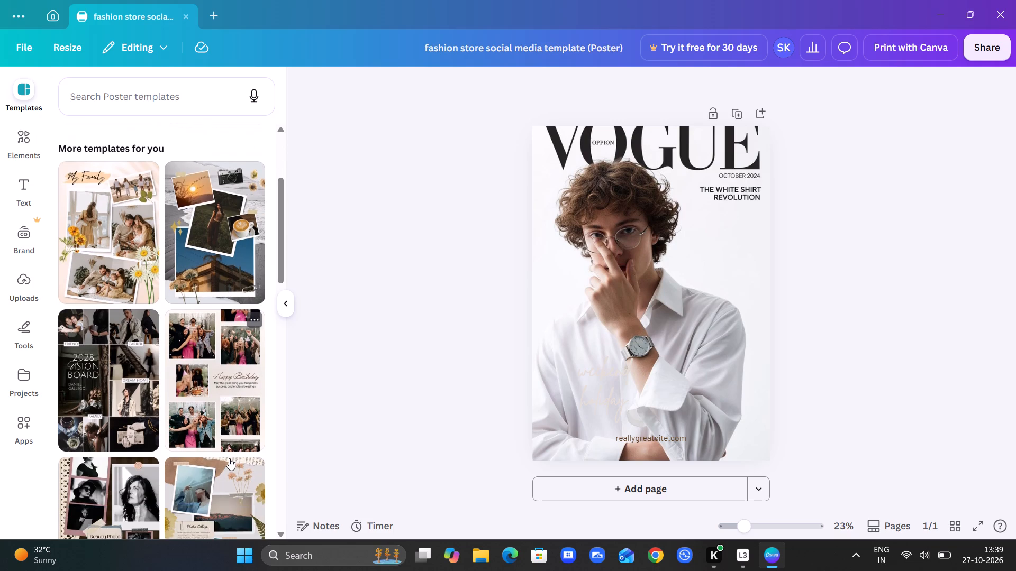
scroll(229, 458, "down", 1)
left_click(208, 444)
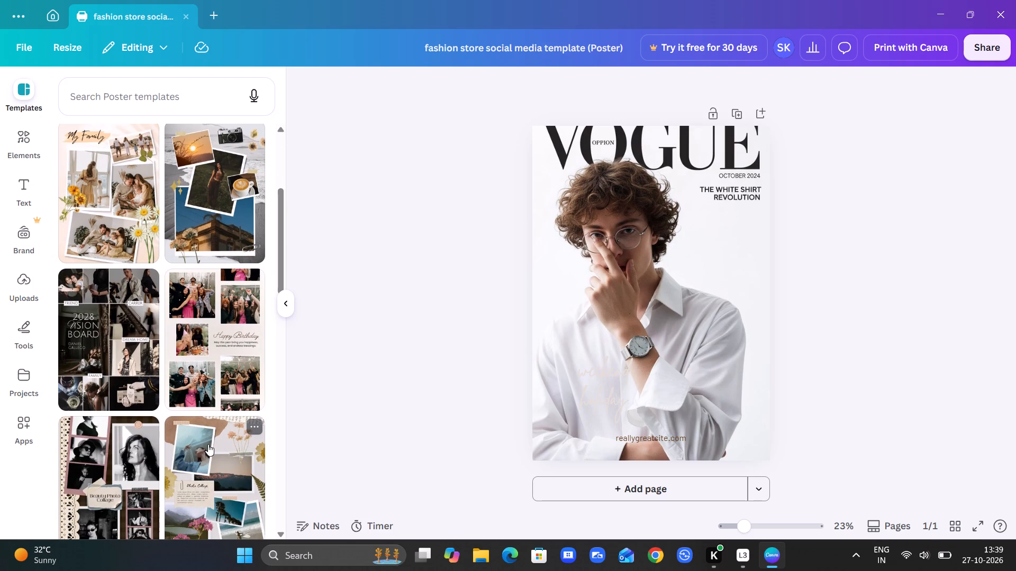
Add the uploaded high-angle photo of the man in a dark sweater and fit it into the collage's upper-left tilted frame.
left_click(35, 287)
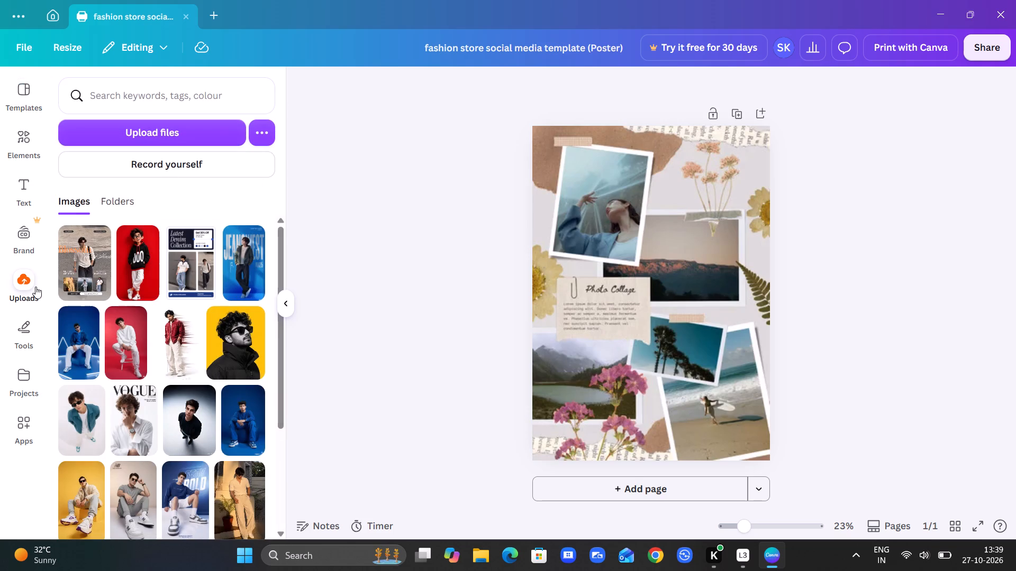
left_click(210, 428)
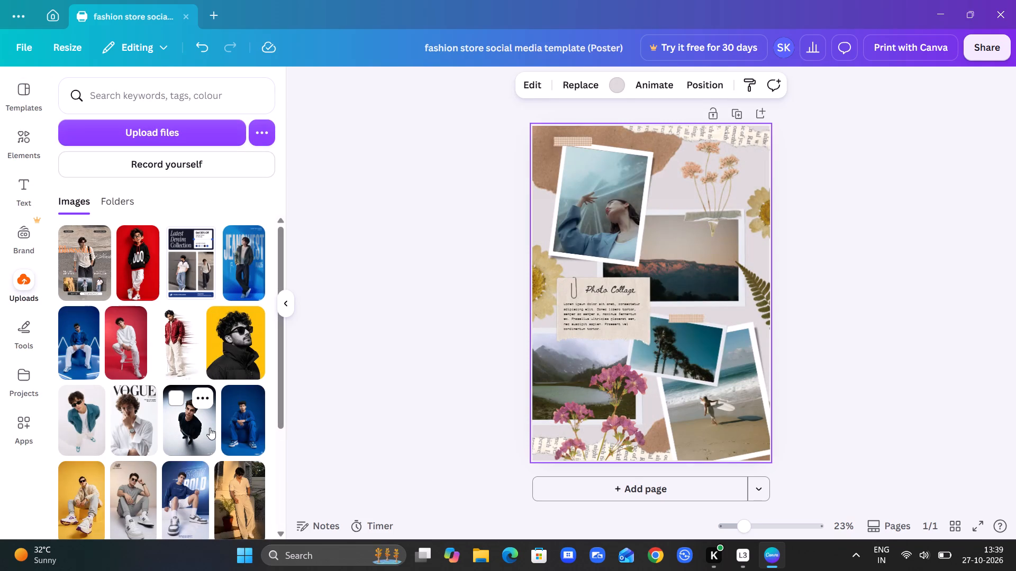
left_click_drag(678, 317, 623, 206)
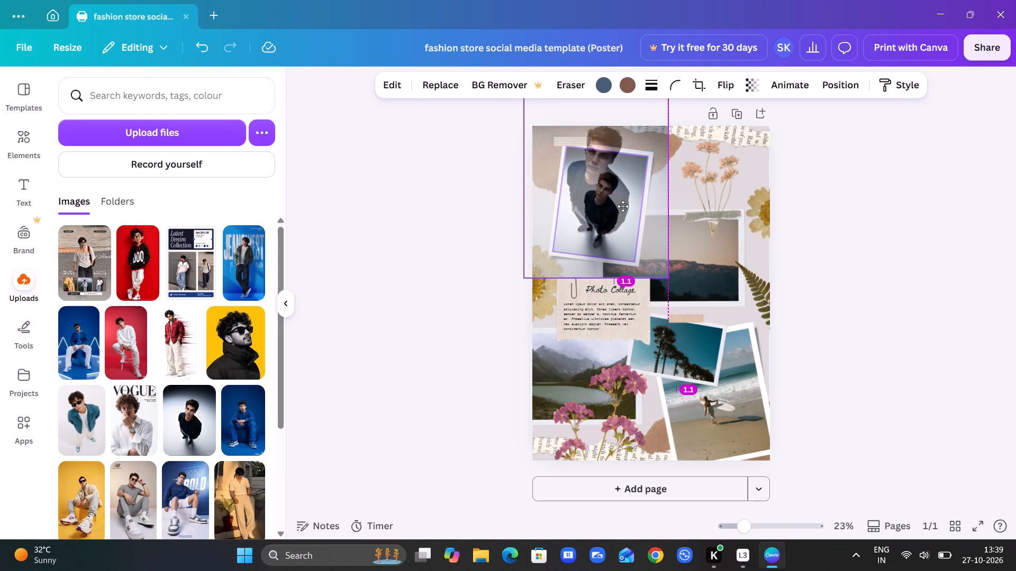
left_click_drag(623, 206, 685, 268)
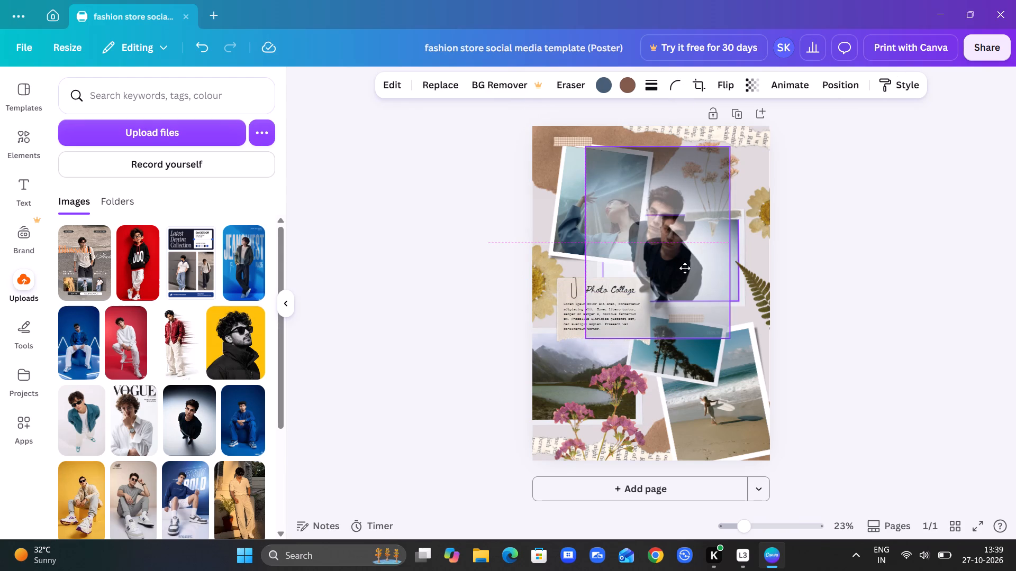
left_click_drag(685, 268, 711, 344)
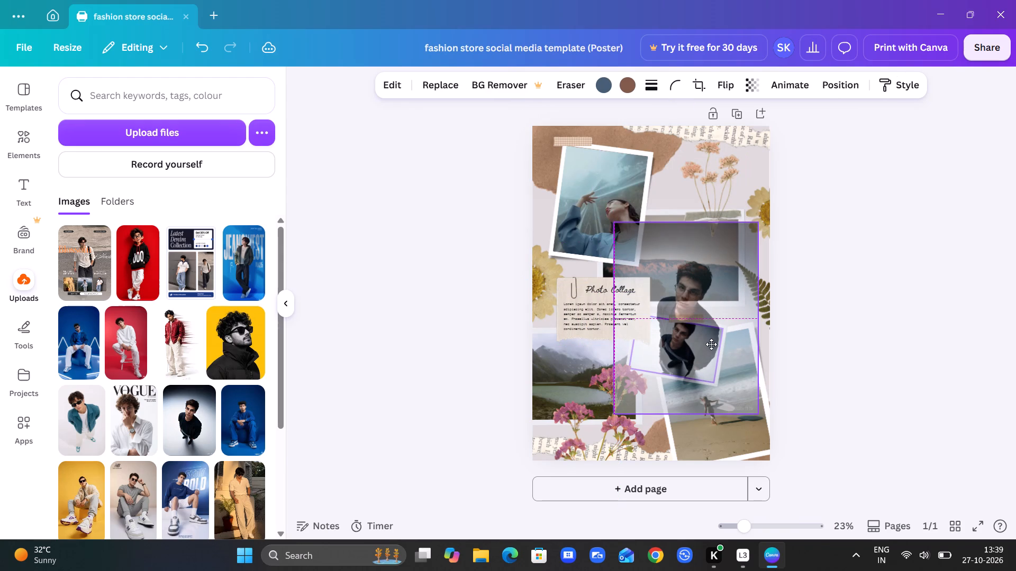
left_click_drag(711, 344, 619, 418)
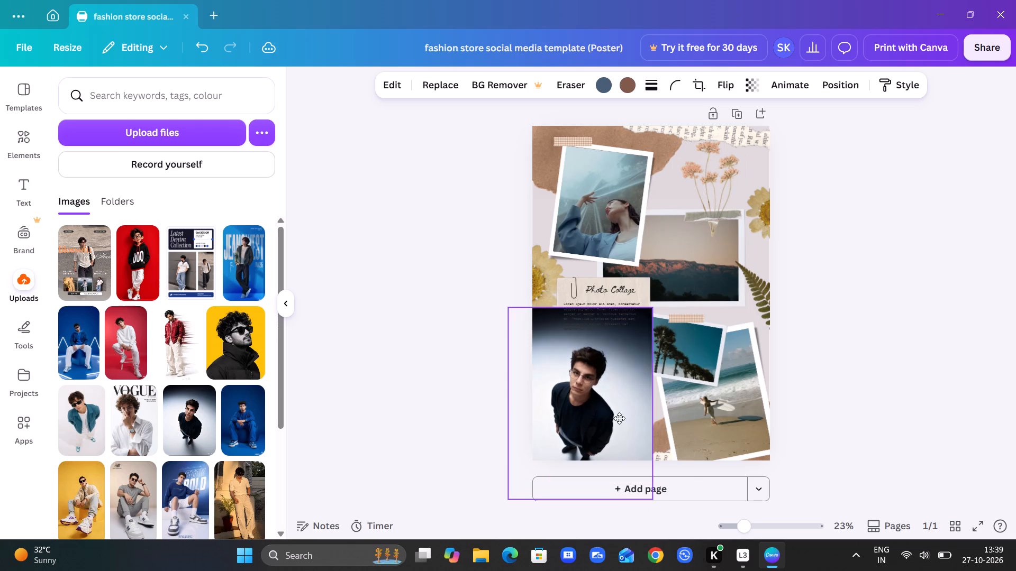
left_click_drag(619, 418, 764, 408)
scroll(627, 409, "right", 1)
scroll(733, 430, "right", 1)
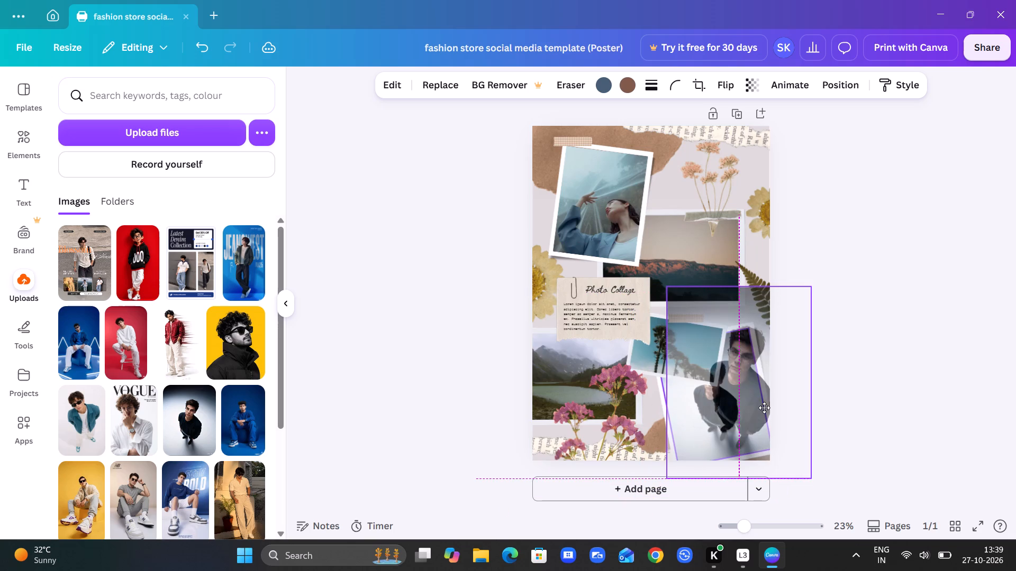
left_click_drag(764, 408, 704, 307)
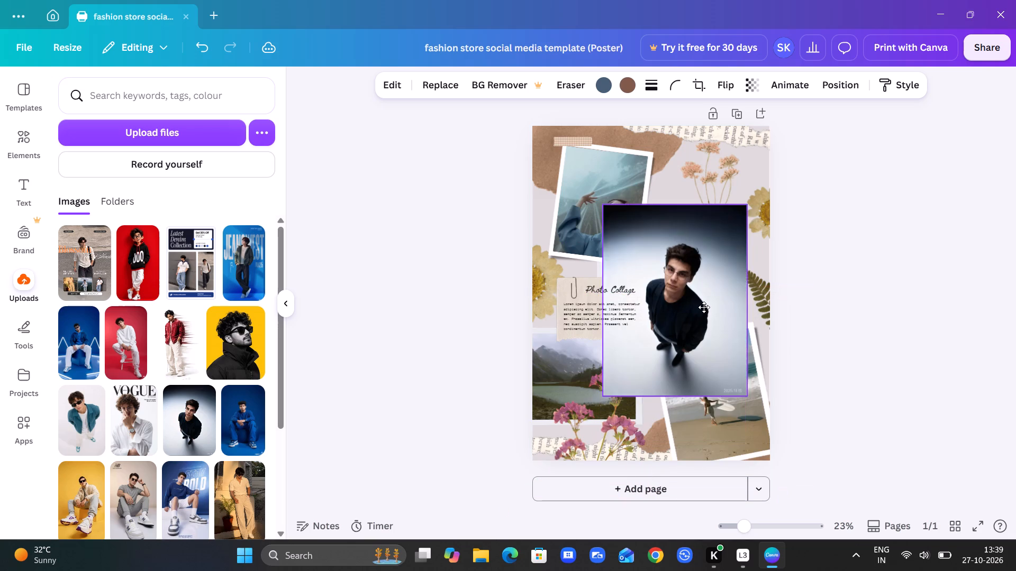
left_click_drag(704, 307, 763, 443)
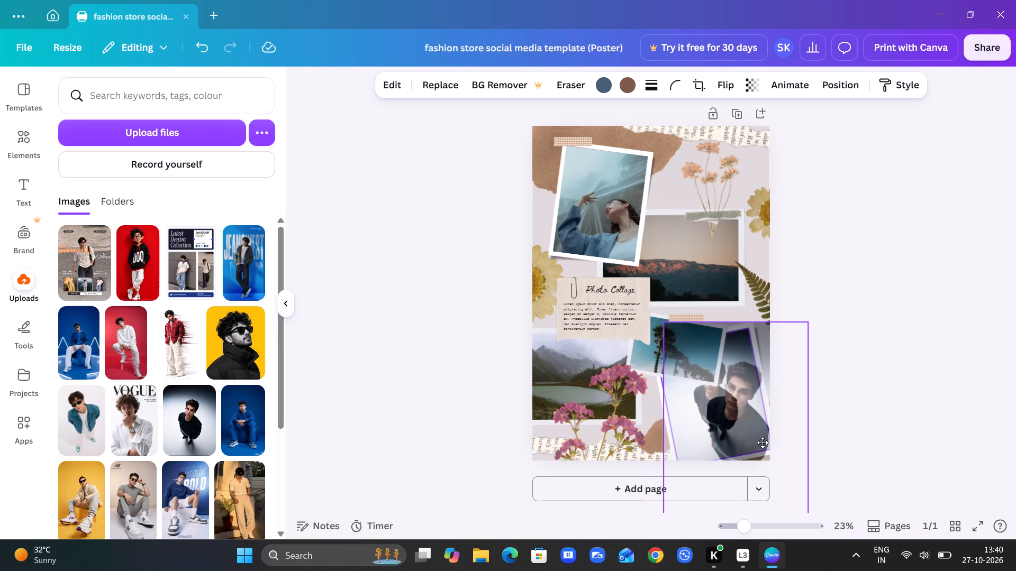
left_click_drag(763, 443, 748, 408)
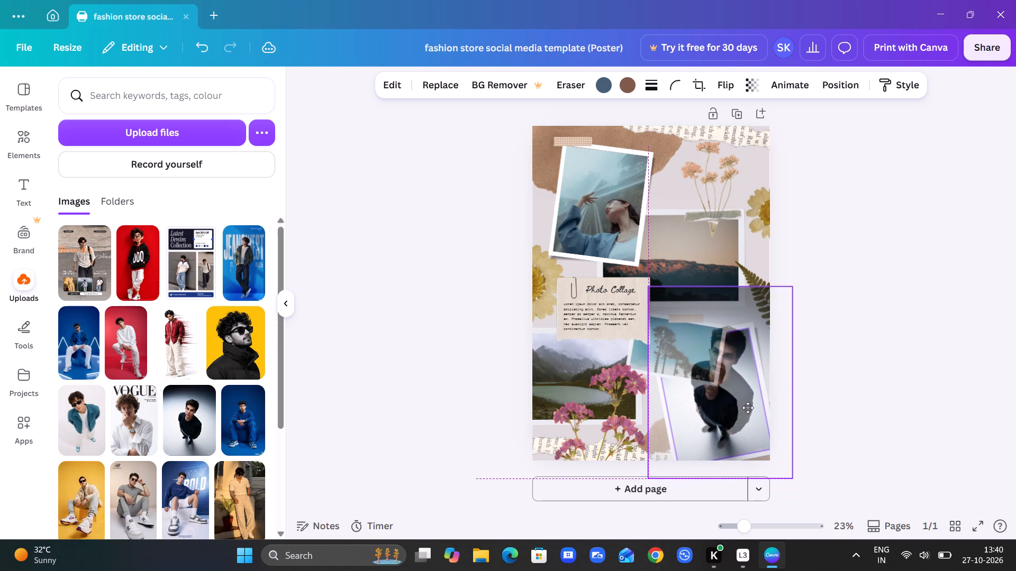
left_click_drag(748, 408, 738, 373)
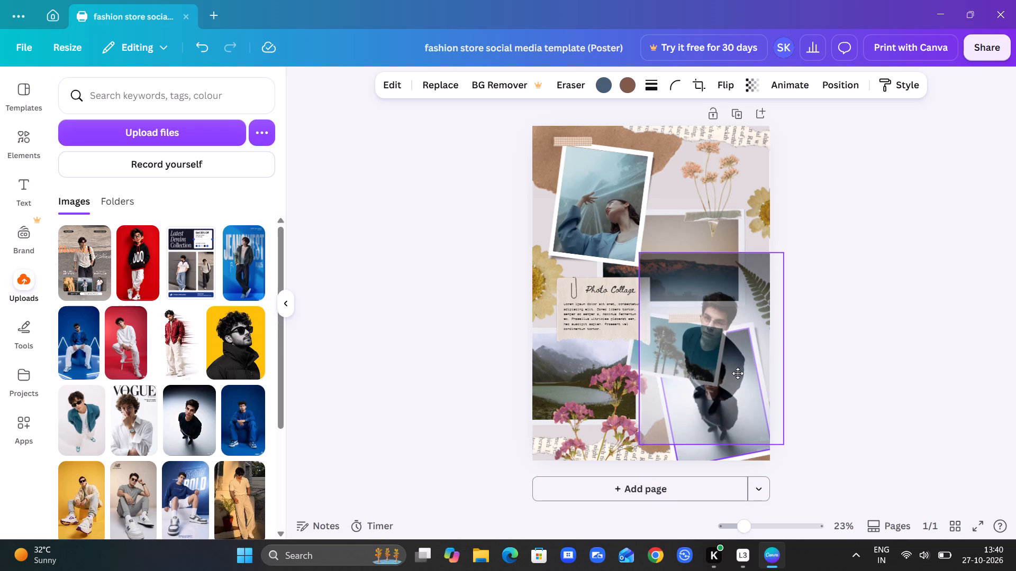
left_click_drag(738, 373, 723, 355)
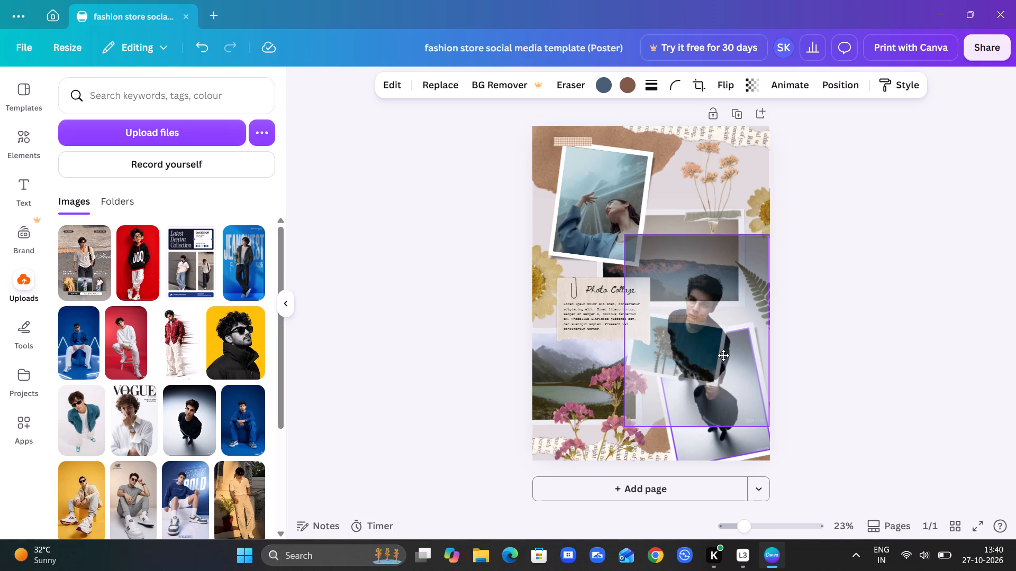
left_click_drag(723, 355, 743, 385)
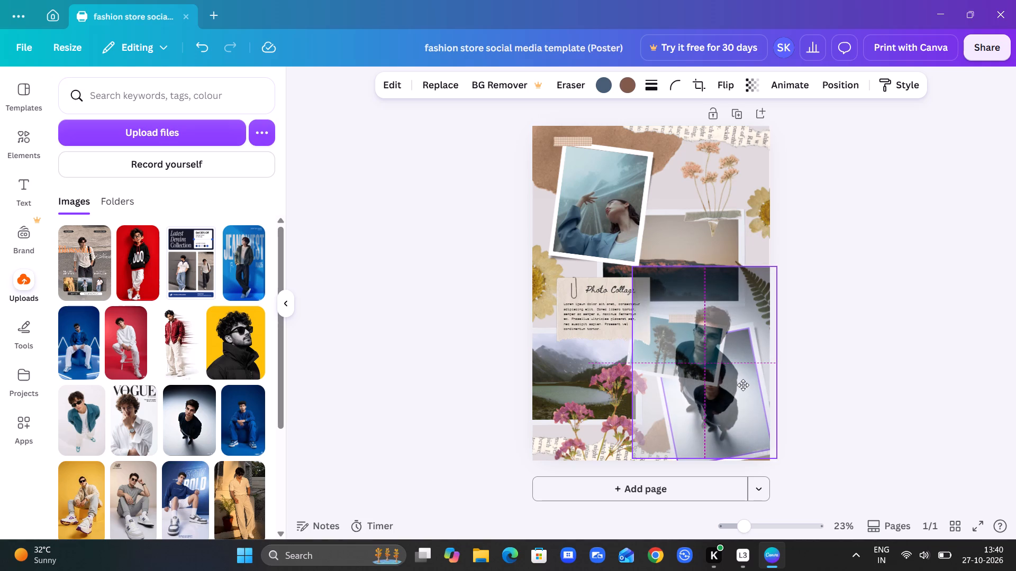
left_click_drag(743, 385, 723, 382)
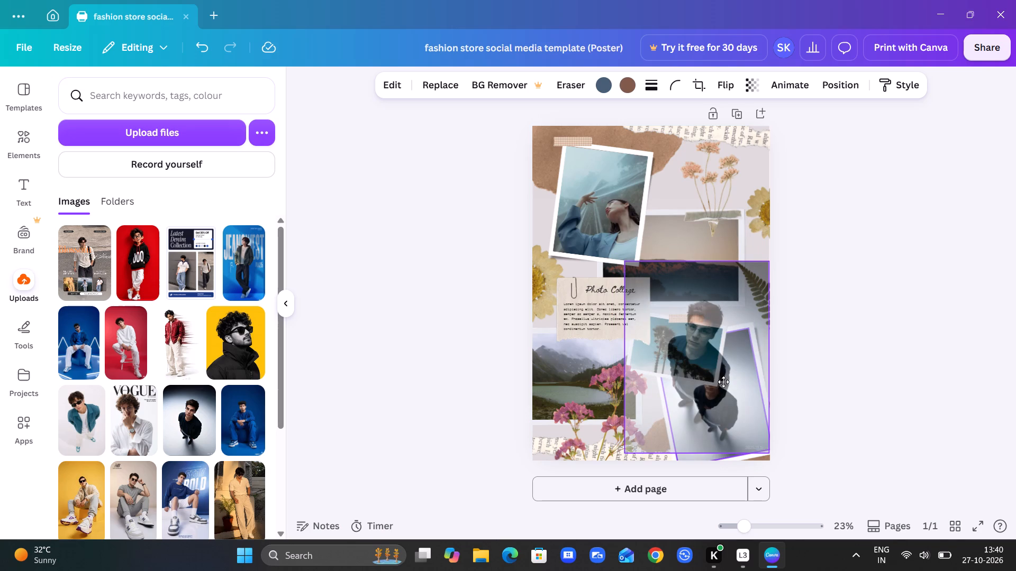
left_click_drag(723, 382, 668, 345)
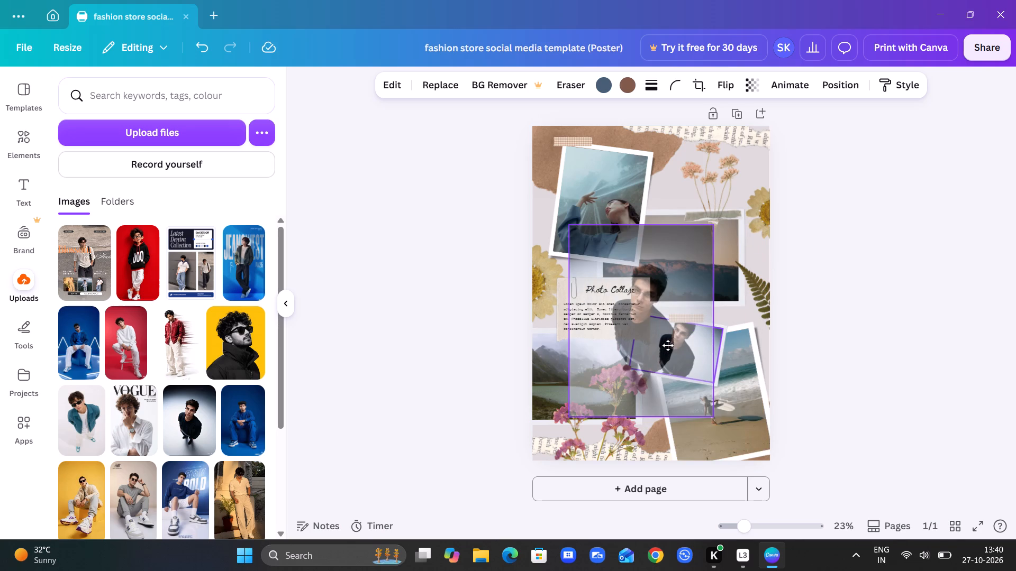
left_click_drag(668, 345, 634, 259)
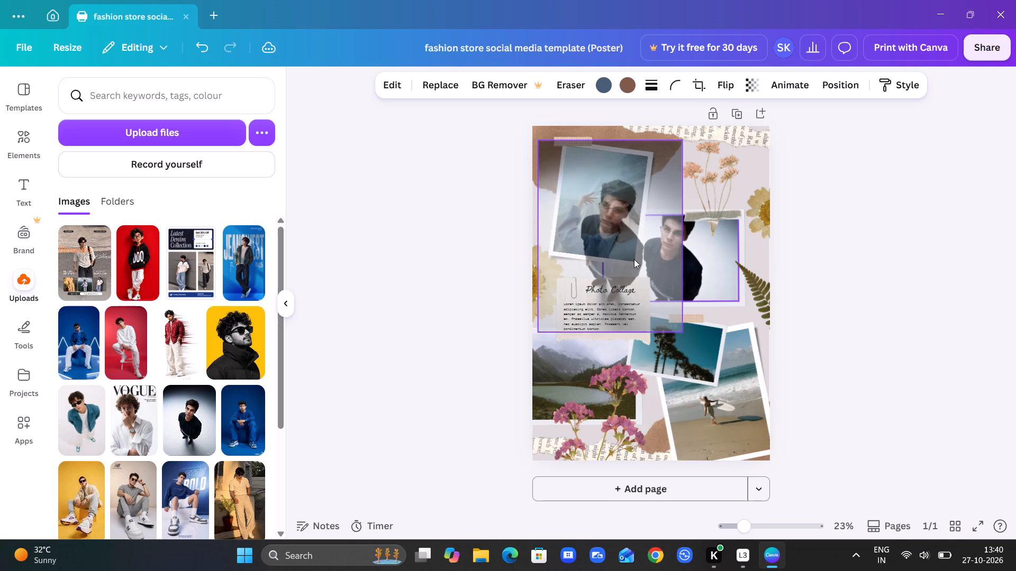
left_click_drag(634, 259, 632, 228)
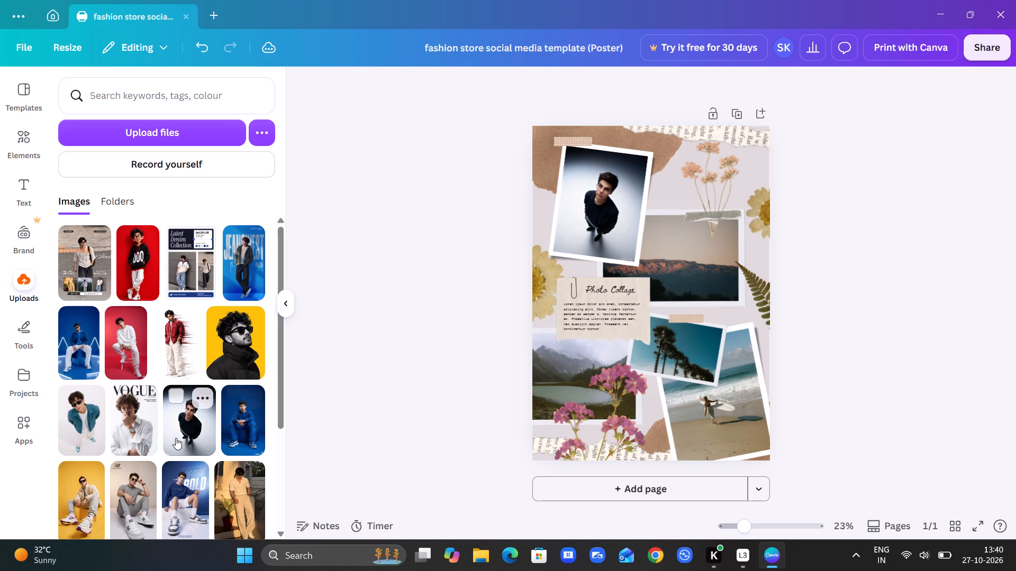
Place the uploaded photo of the man in a teal jacket into the surfer picture's frame at the collage's lower right.
left_click_drag(81, 434, 619, 313)
scroll(643, 289, "down", 1)
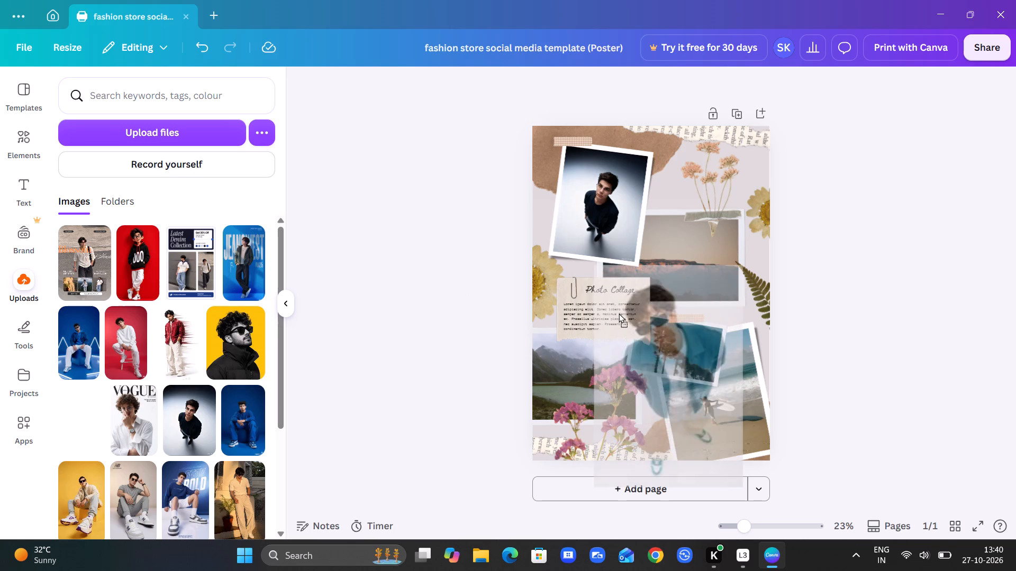
scroll(619, 313, "down", 1)
left_click_drag(619, 313, 668, 223)
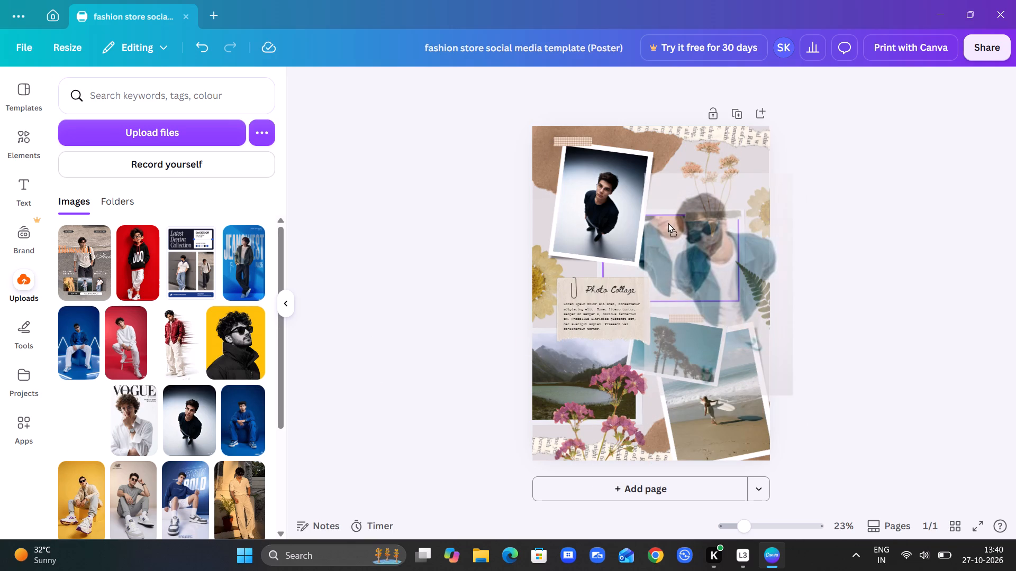
left_click_drag(668, 223, 697, 423)
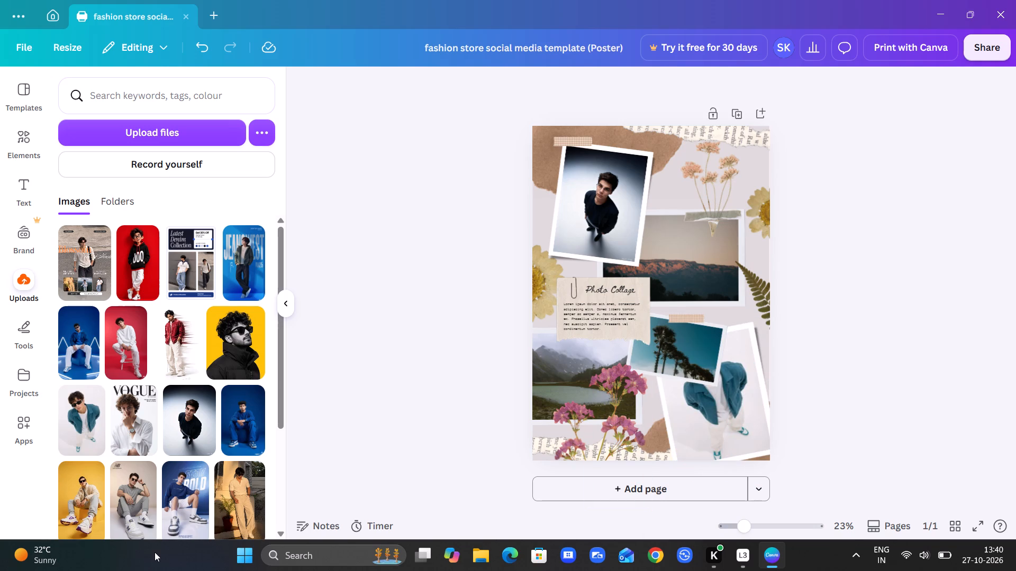
Replace the sunset mountain picture in the collage's middle frame with the uploaded photo of the seated man in a grey T-shirt.
left_click_drag(134, 505, 713, 177)
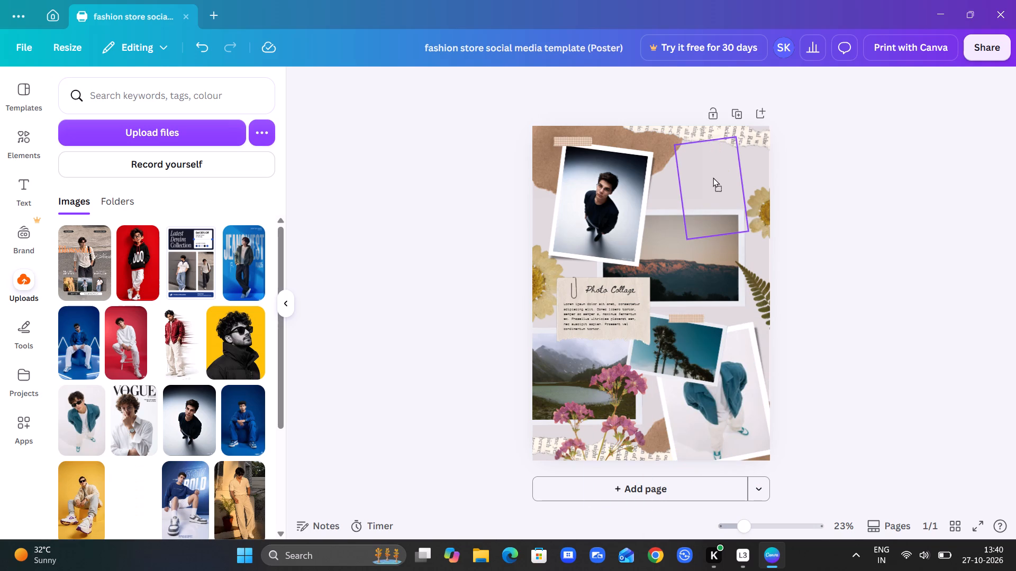
left_click_drag(713, 177, 690, 261)
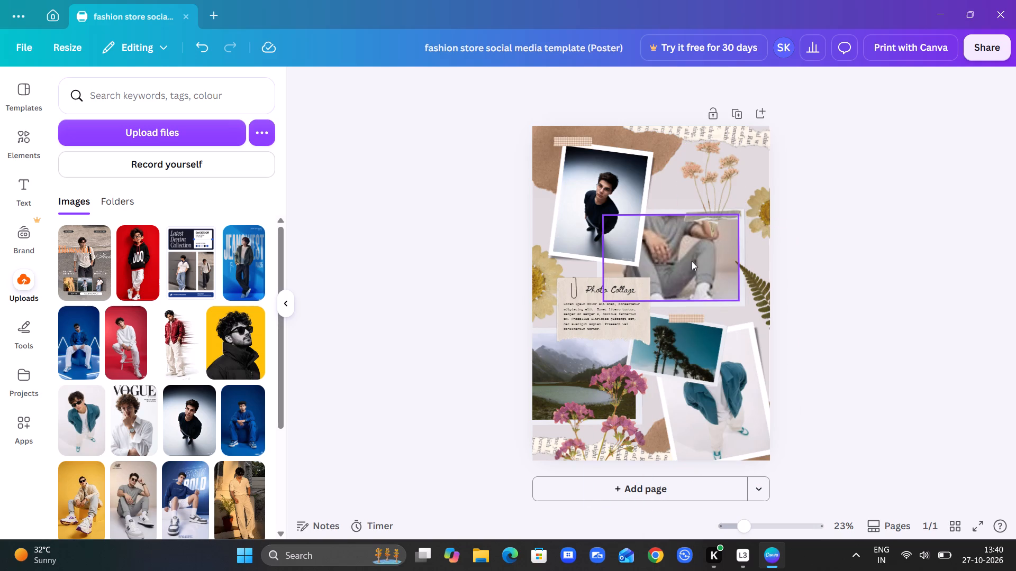
Shift the grey T-shirt photo down inside its frame so the crop shows the man's face and upper body.
left_click(706, 261)
double_click(706, 261)
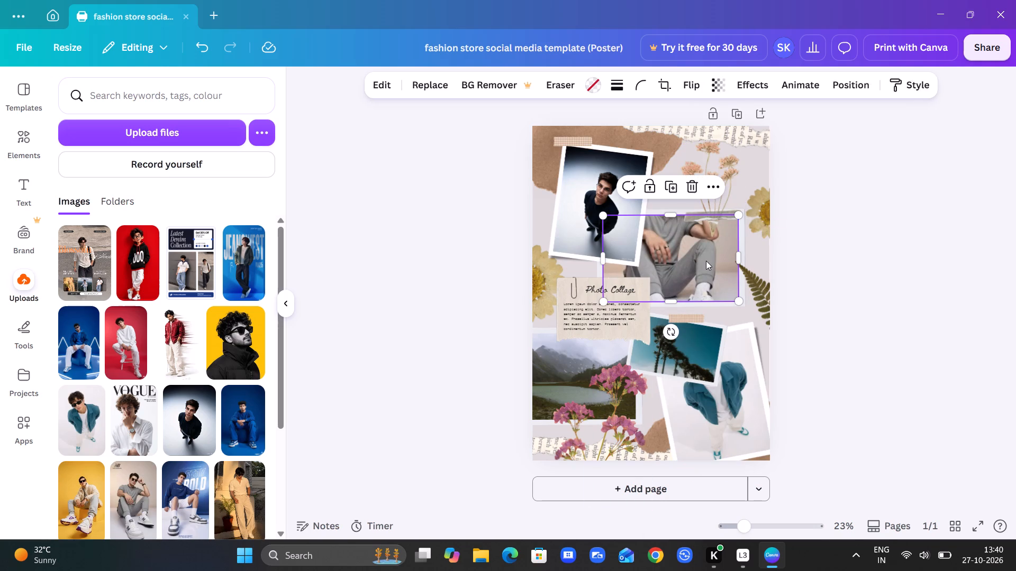
left_click_drag(693, 240, 693, 290)
left_click(380, 288)
Replace the palm tree picture in the collage's small tilted frame with the uploaded photo of the man in a white shirt standing on a road.
scroll(134, 517, "down", 1)
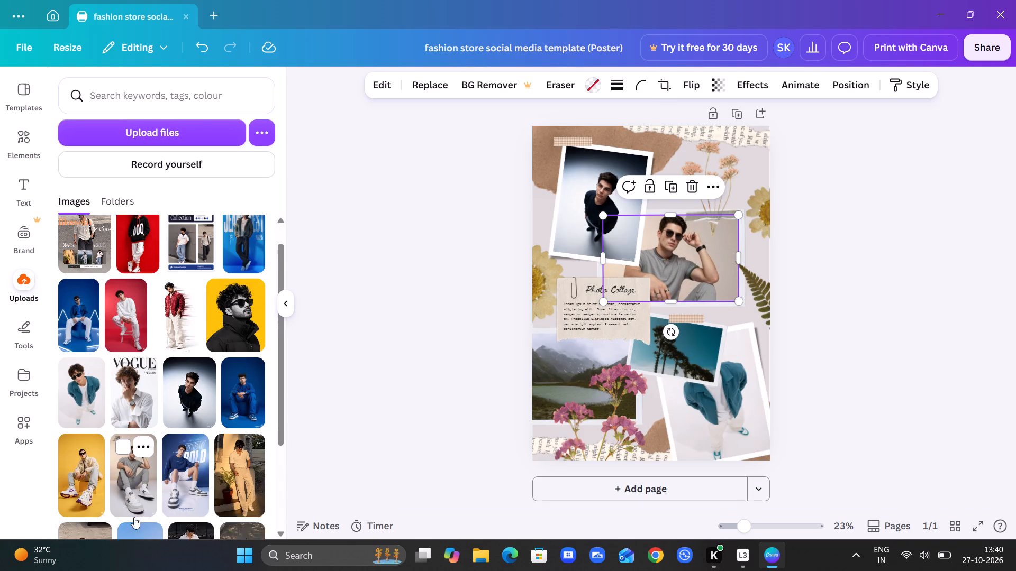
scroll(134, 517, "down", 1)
left_click_drag(81, 413, 611, 361)
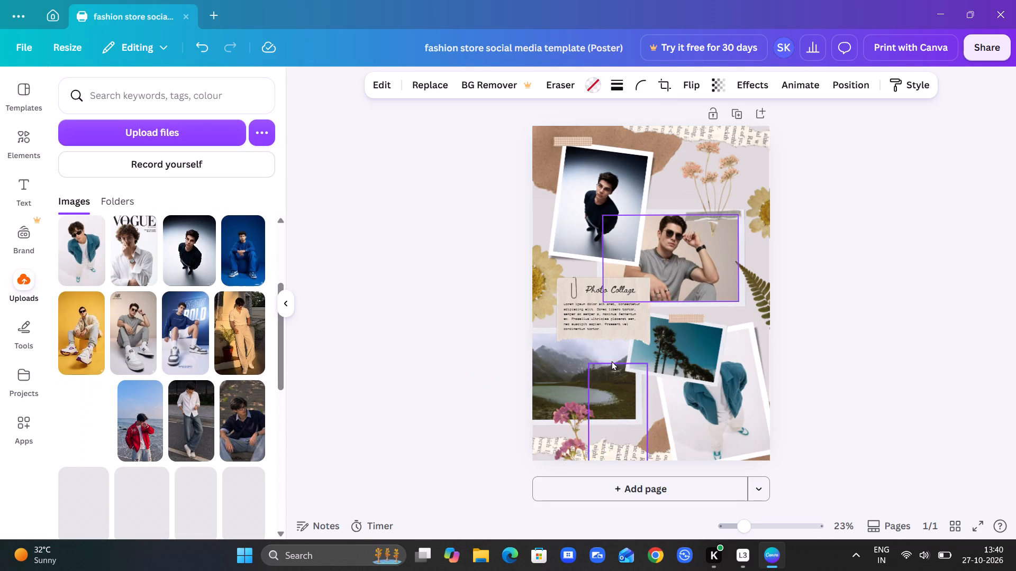
left_click_drag(611, 361, 690, 351)
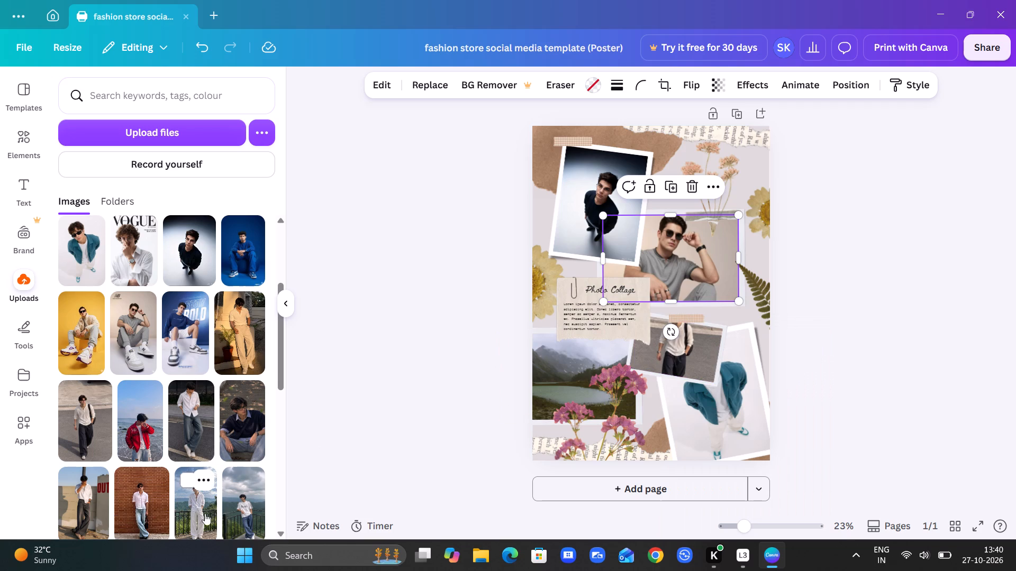
Replace the lake picture in the collage's lower-left frame with the uploaded photo of the man in a white T-shirt by a railing.
left_click_drag(239, 506, 551, 365)
left_click(464, 353)
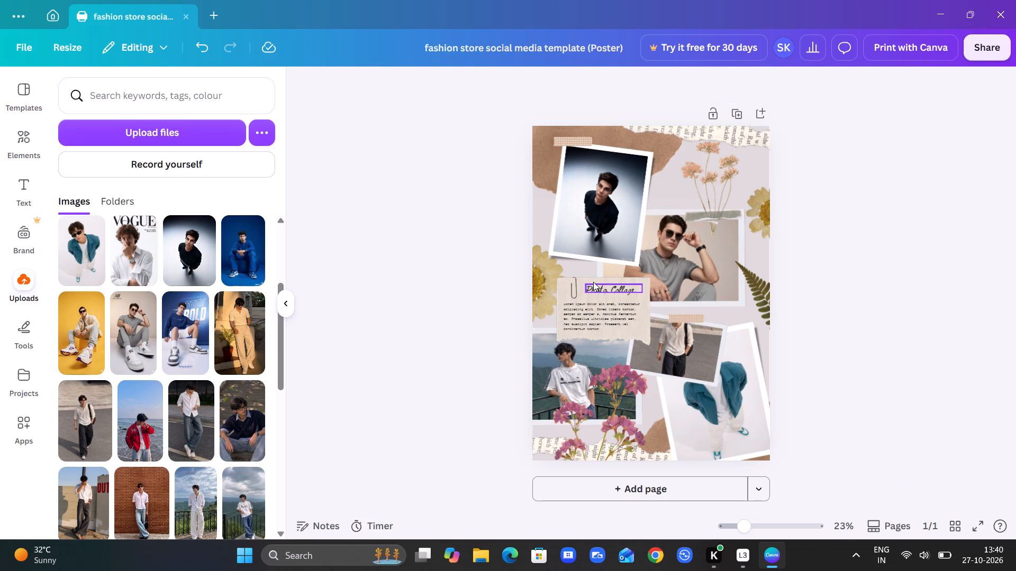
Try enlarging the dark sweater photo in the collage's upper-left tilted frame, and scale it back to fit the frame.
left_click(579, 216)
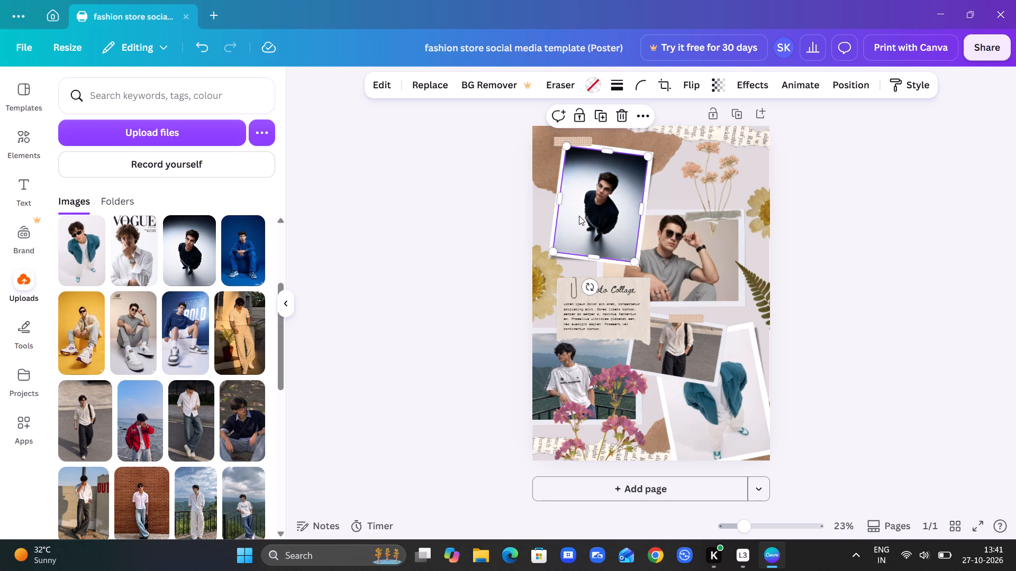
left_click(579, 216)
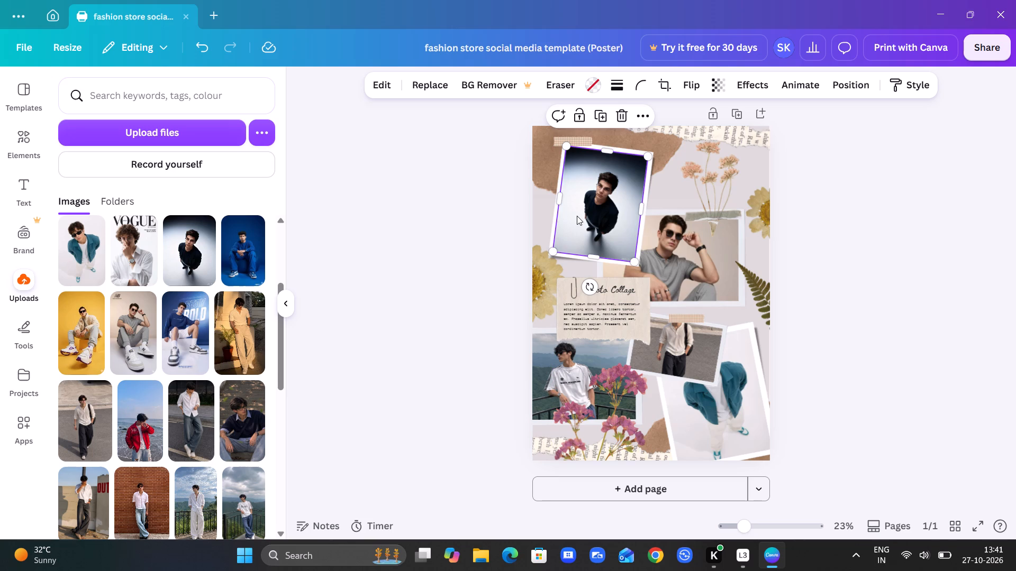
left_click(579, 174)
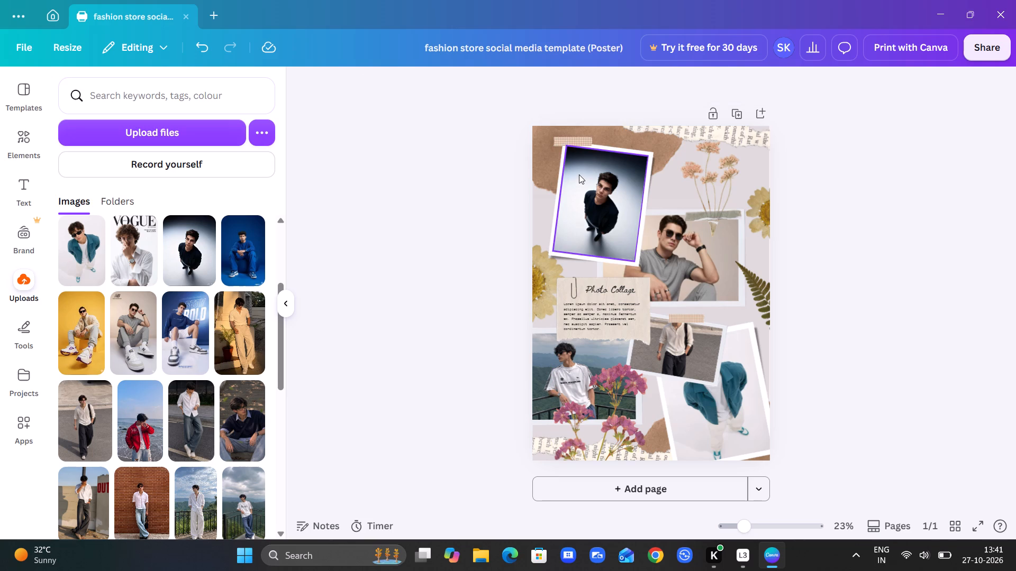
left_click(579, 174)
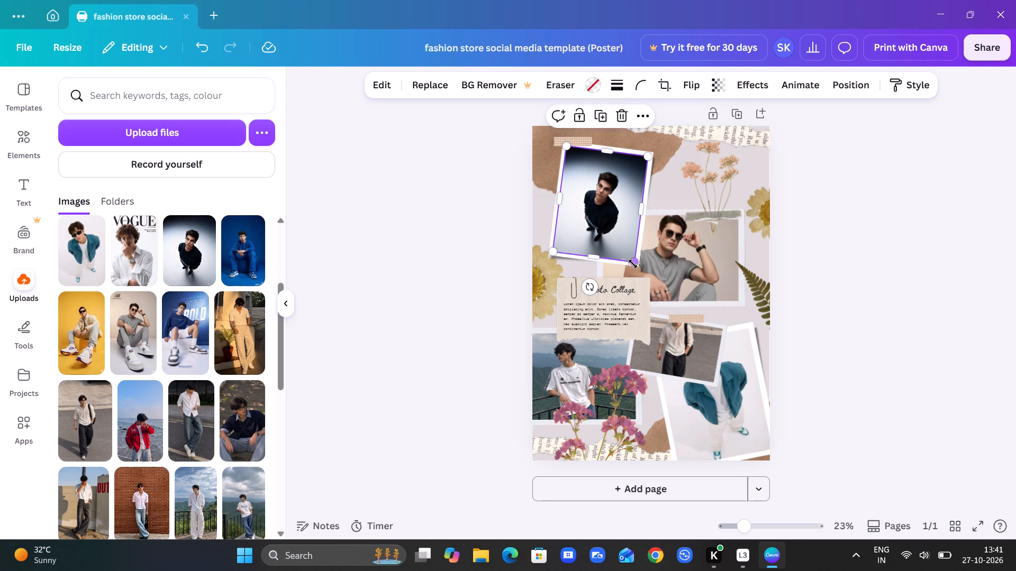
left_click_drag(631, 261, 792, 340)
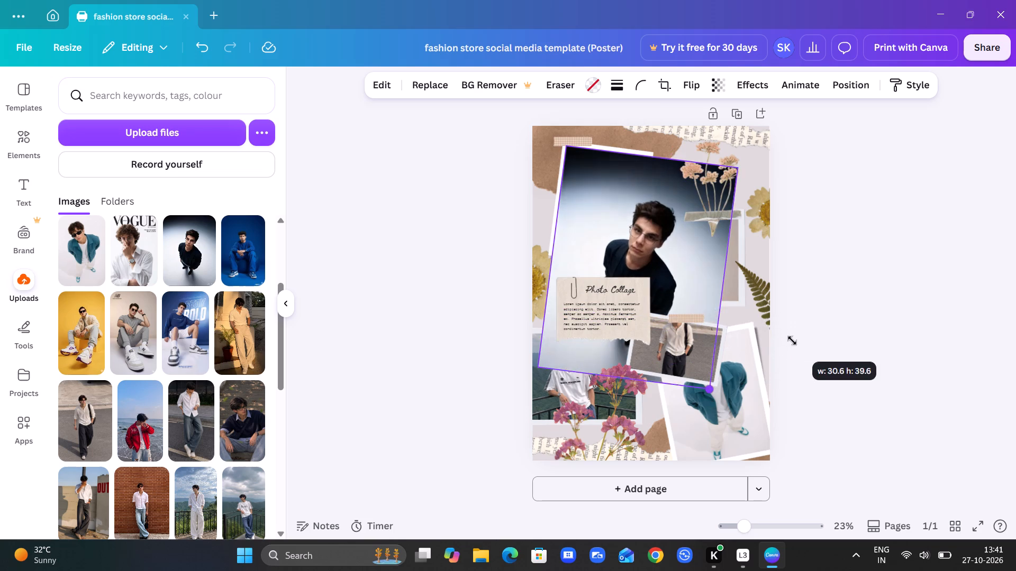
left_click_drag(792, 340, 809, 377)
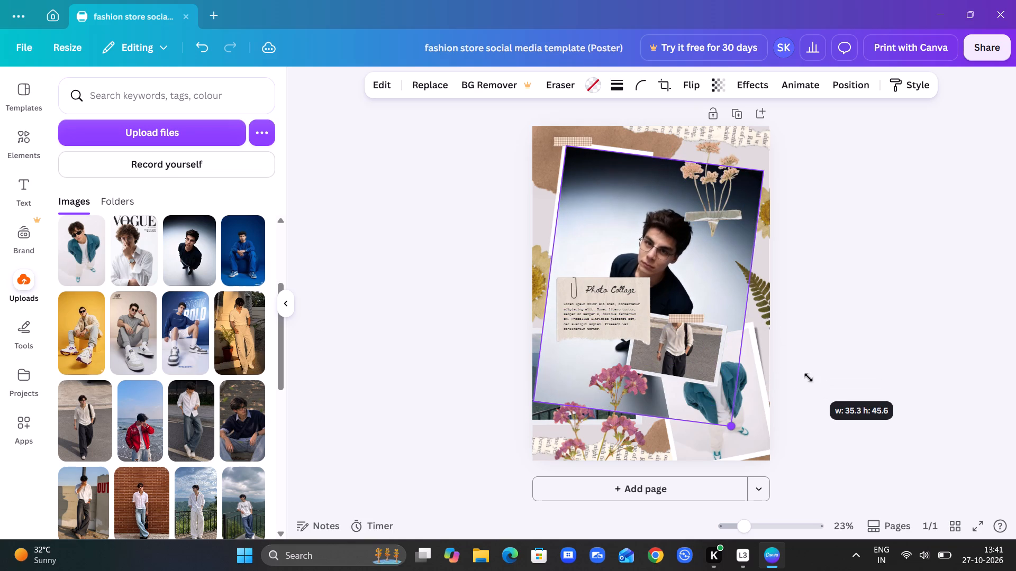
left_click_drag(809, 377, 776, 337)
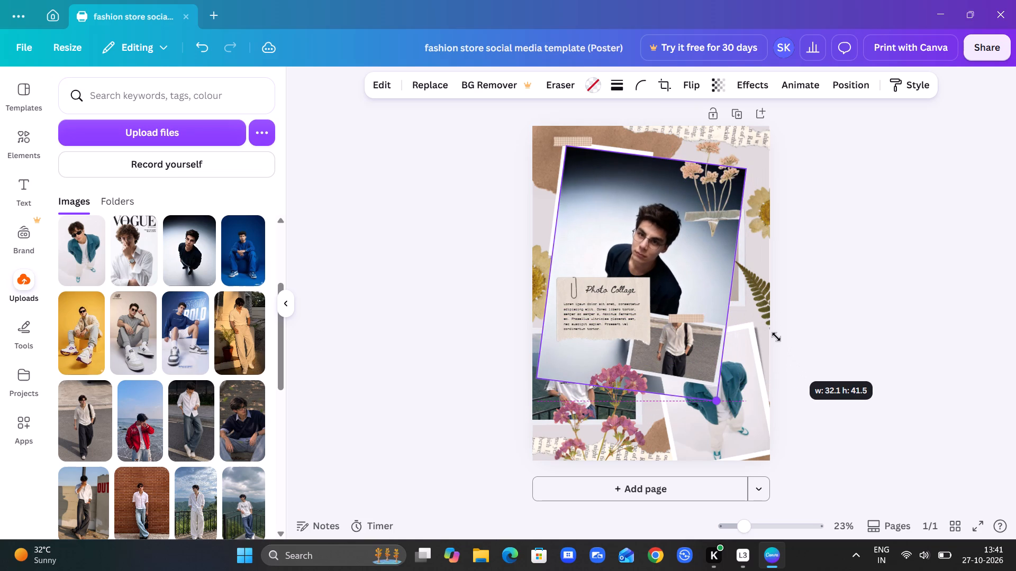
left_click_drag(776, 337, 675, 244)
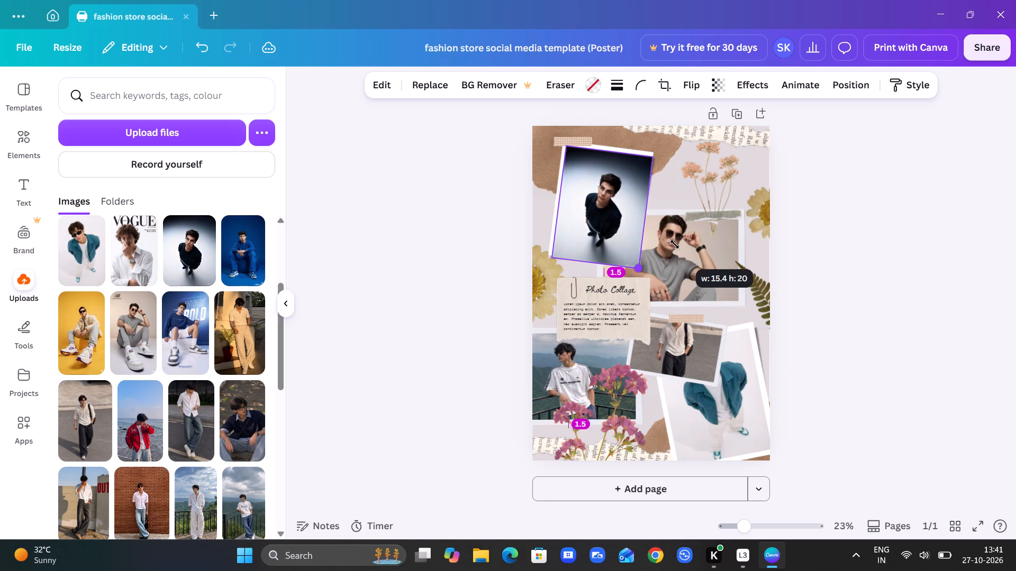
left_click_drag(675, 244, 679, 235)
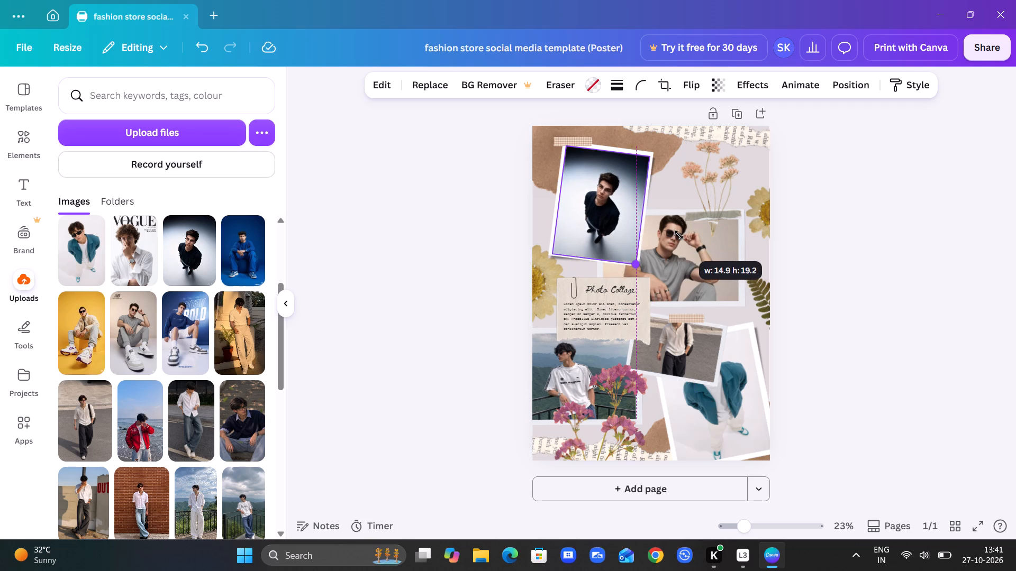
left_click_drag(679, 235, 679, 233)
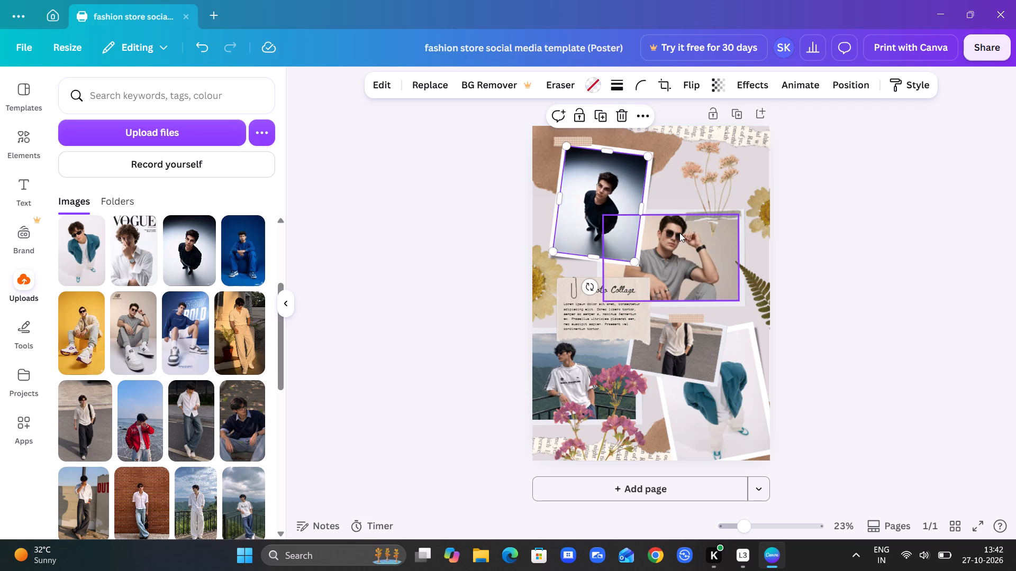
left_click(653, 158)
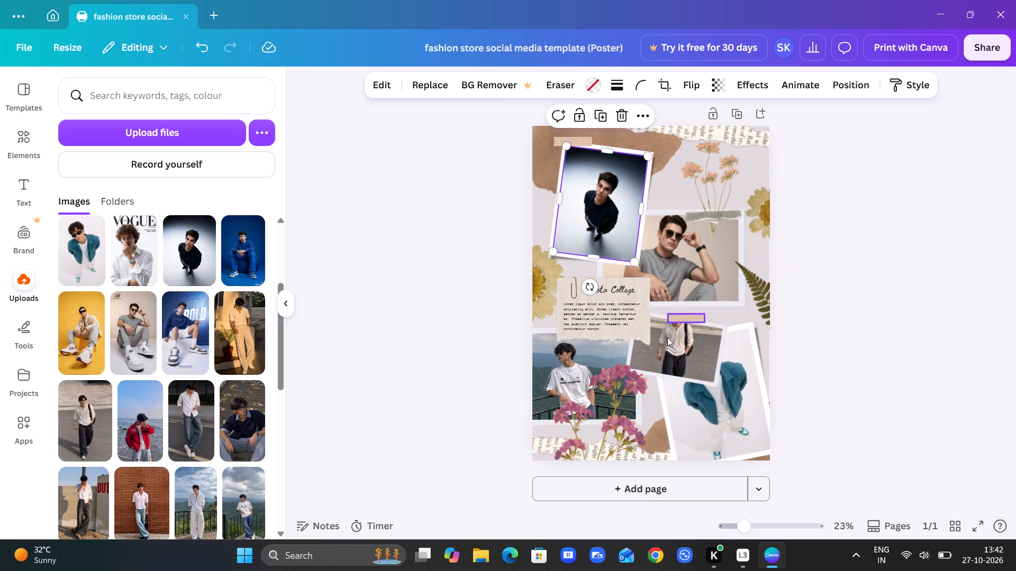
Shift the white shirt road photo down inside its small tilted frame so the crop shows the man's head and upper body.
left_click(672, 373)
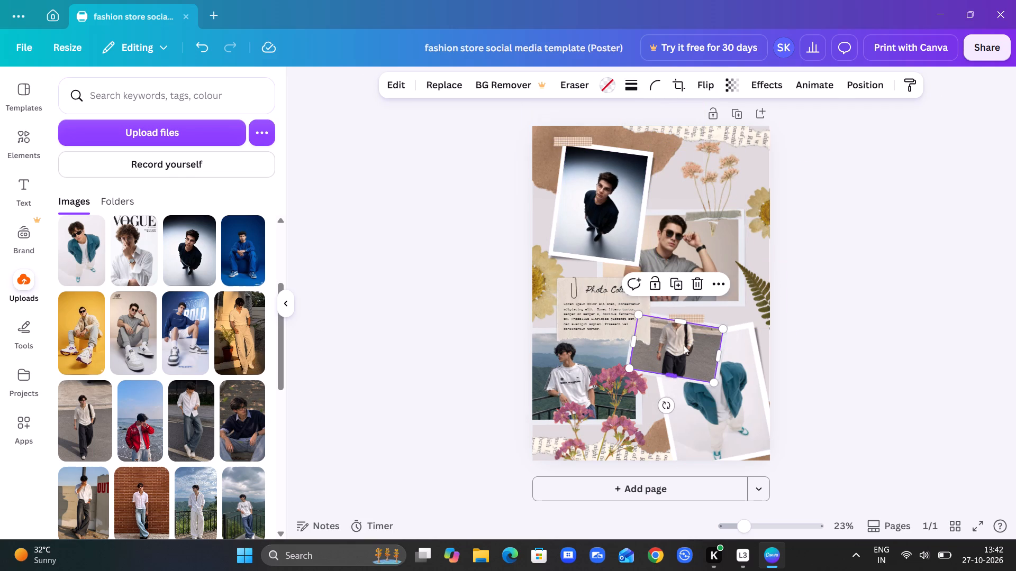
double_click(691, 330)
left_click_drag(691, 330, 672, 360)
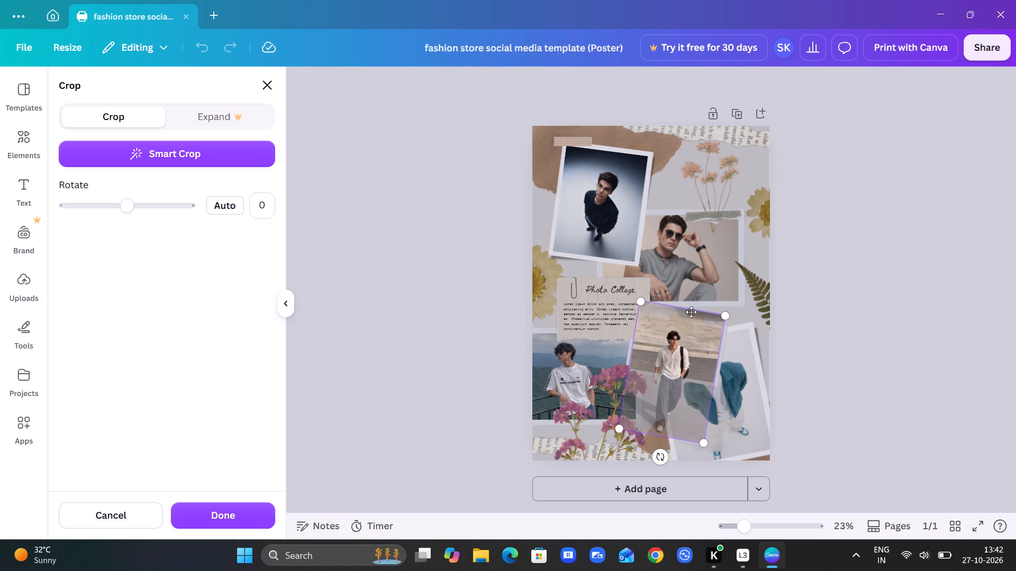
left_click_drag(665, 343, 666, 329)
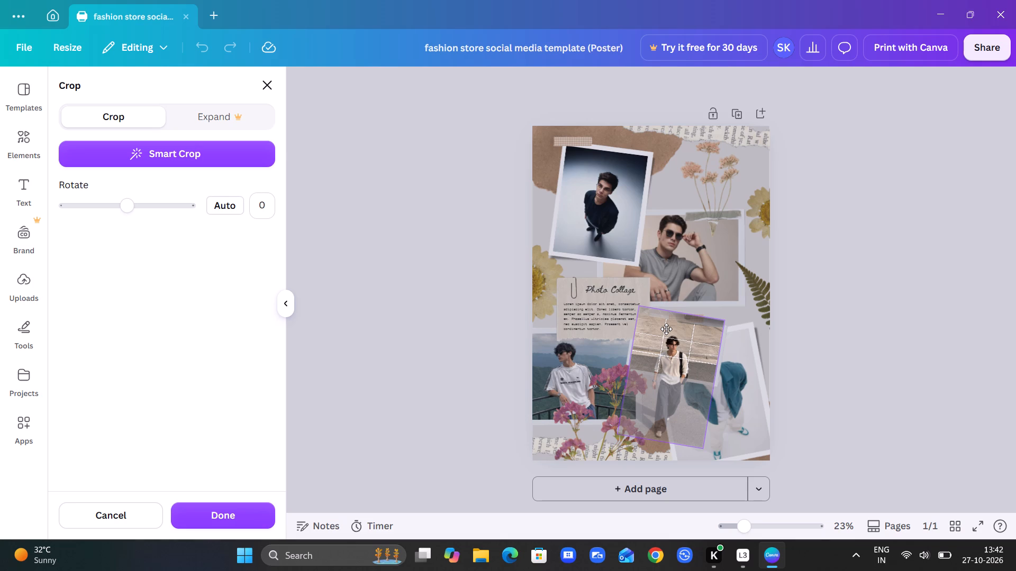
left_click_drag(666, 329, 670, 261)
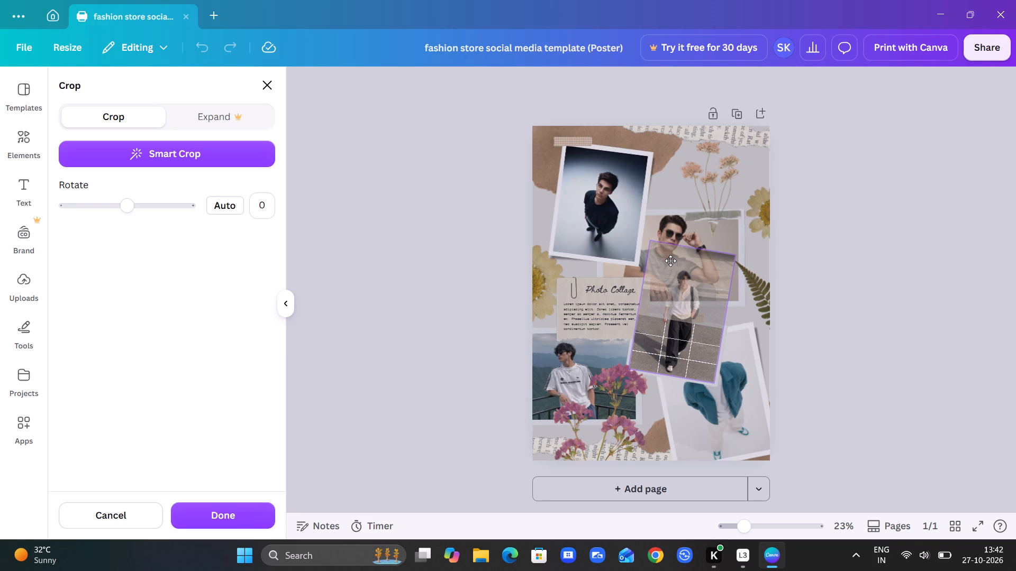
left_click_drag(670, 261, 680, 253)
left_click_drag(680, 253, 683, 376)
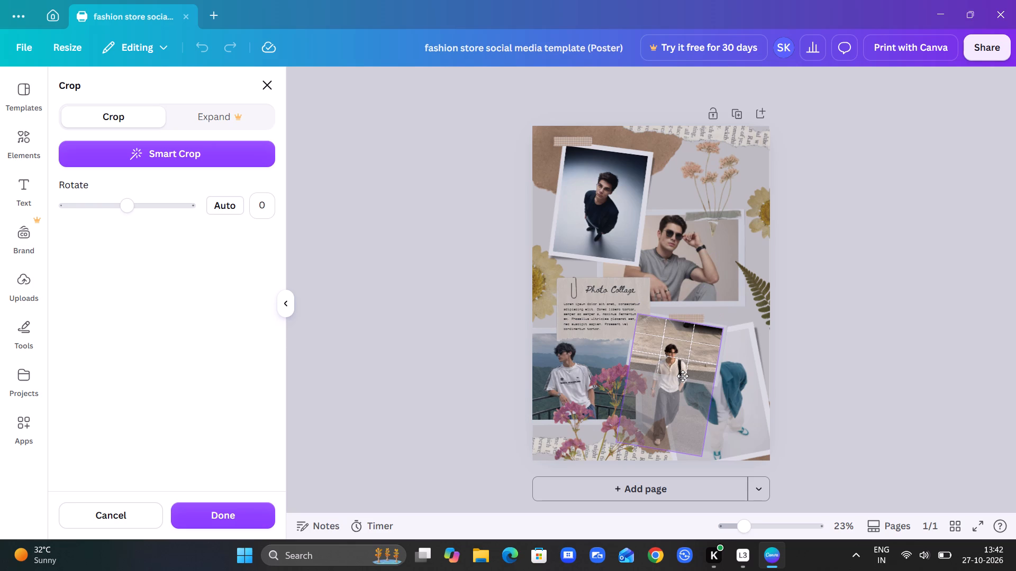
left_click_drag(683, 376, 685, 369)
left_click(409, 342)
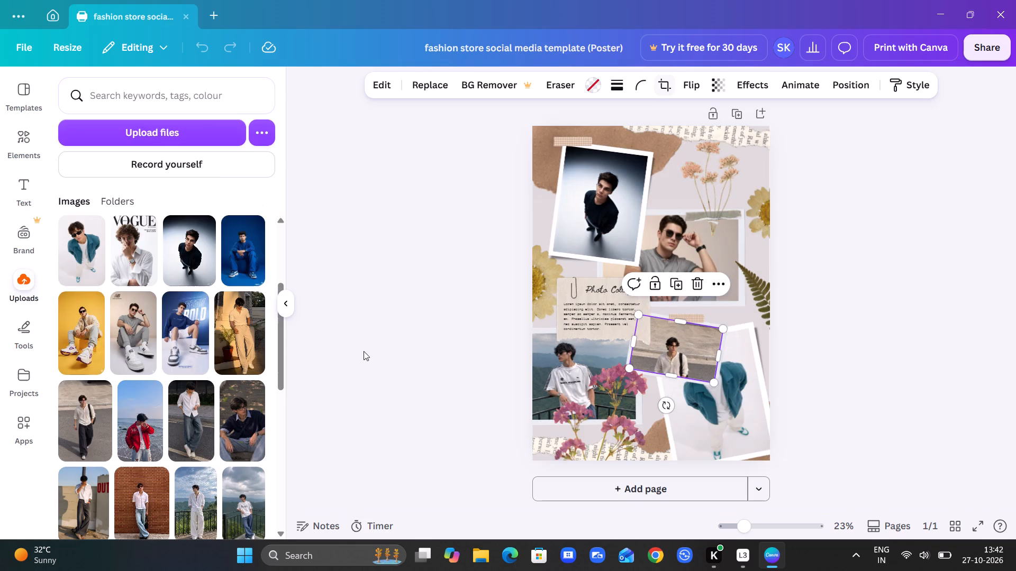
Preview the uploaded yellow-background photo of the seated man in the collage frames, and replace the orange flower sprig at the poster's upper right with it.
left_click_drag(78, 343, 333, 308)
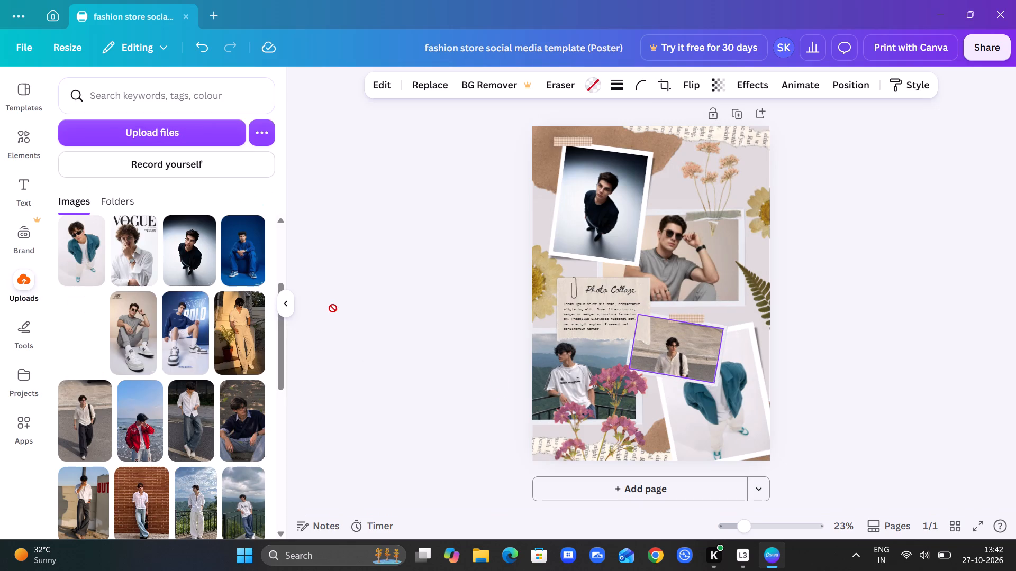
left_click_drag(333, 308, 720, 418)
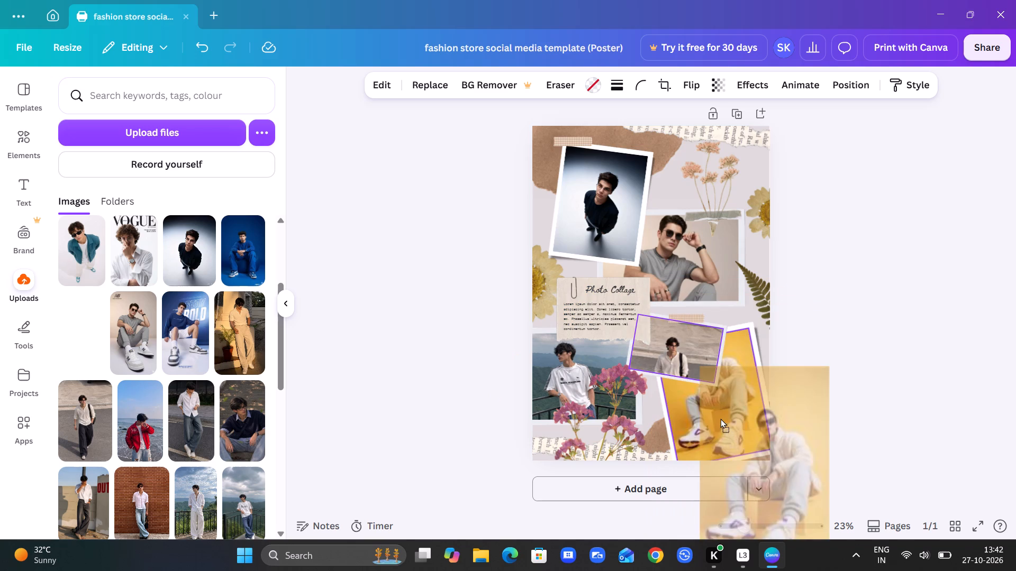
left_click_drag(720, 418, 615, 200)
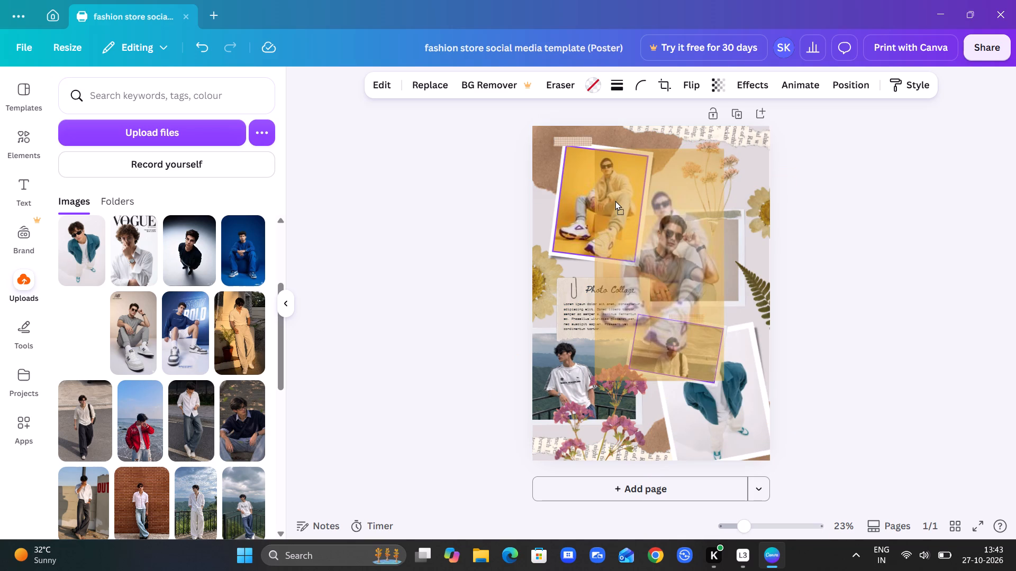
left_click_drag(615, 200, 617, 201)
left_click_drag(617, 201, 730, 407)
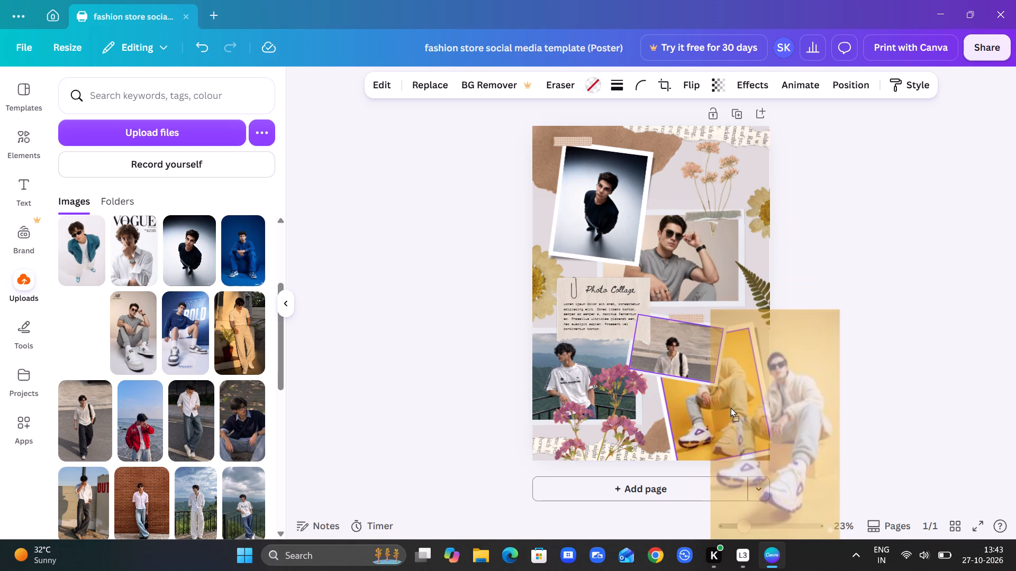
left_click_drag(730, 407, 718, 383)
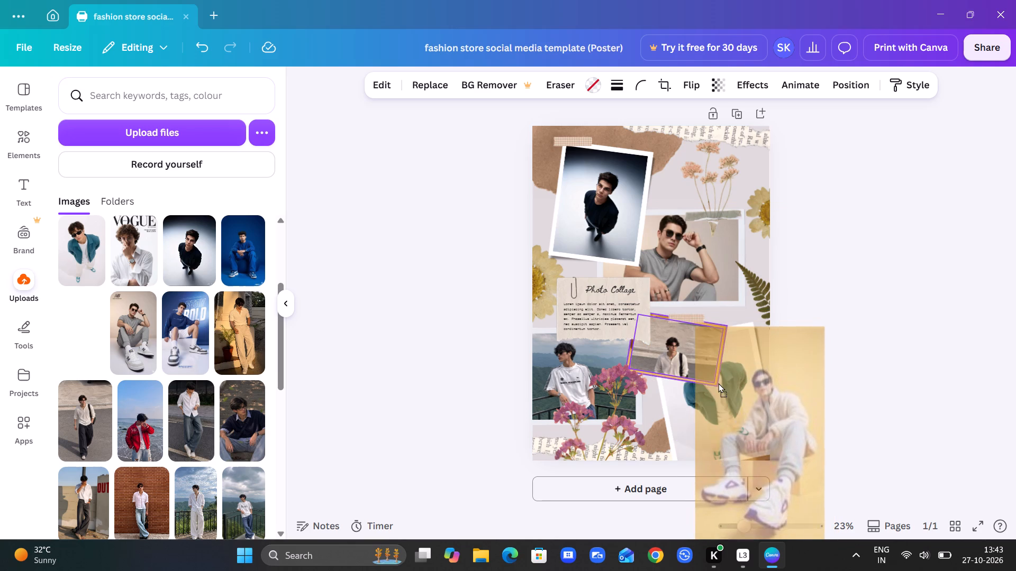
left_click_drag(718, 383, 724, 395)
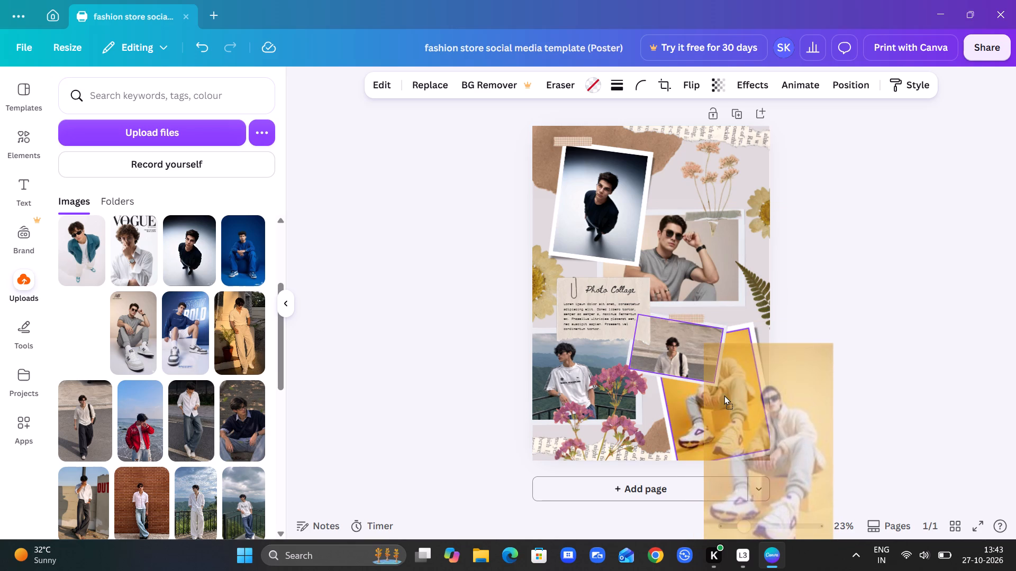
left_click_drag(724, 395, 657, 250)
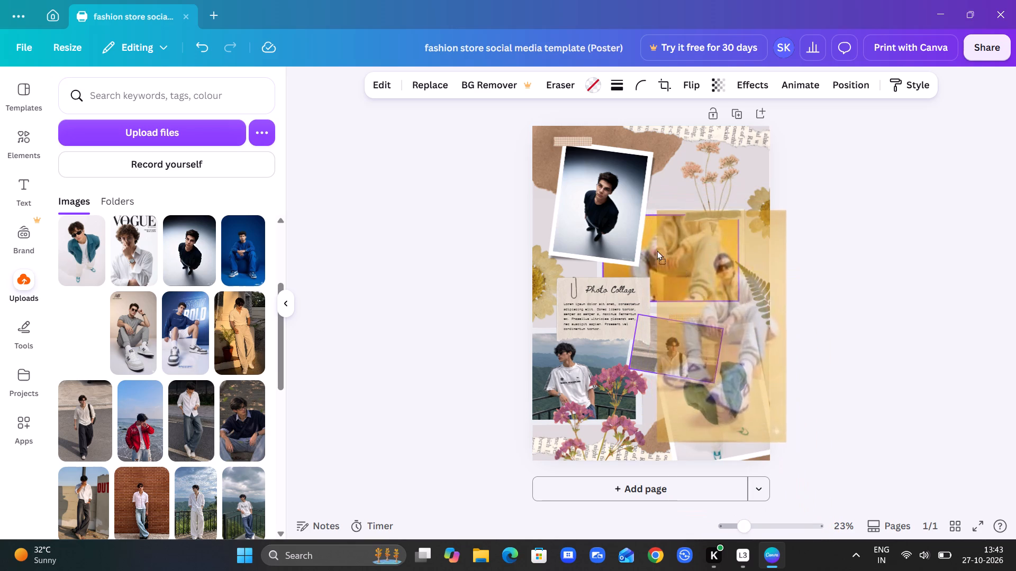
left_click_drag(657, 250, 619, 208)
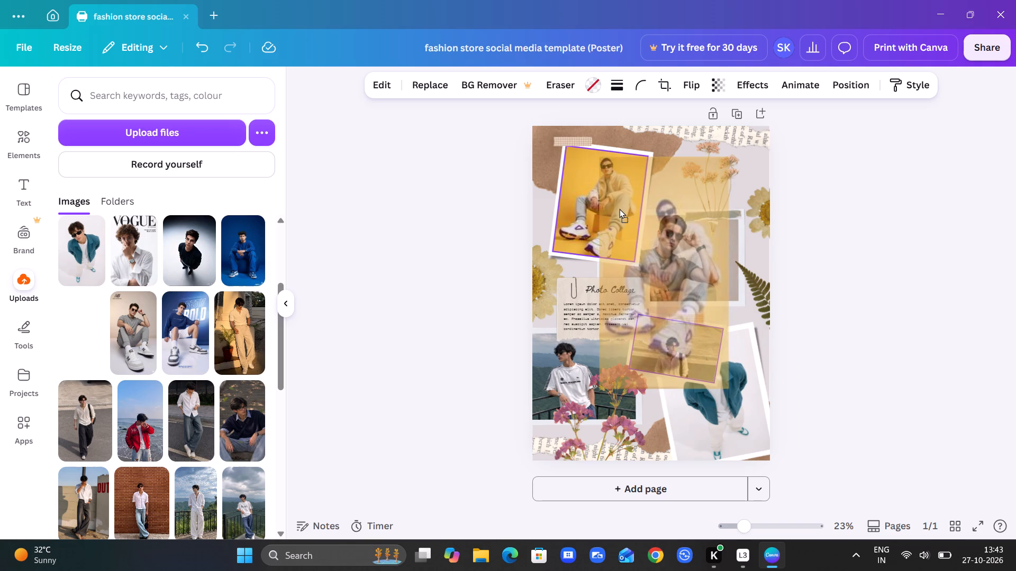
left_click_drag(619, 208, 672, 278)
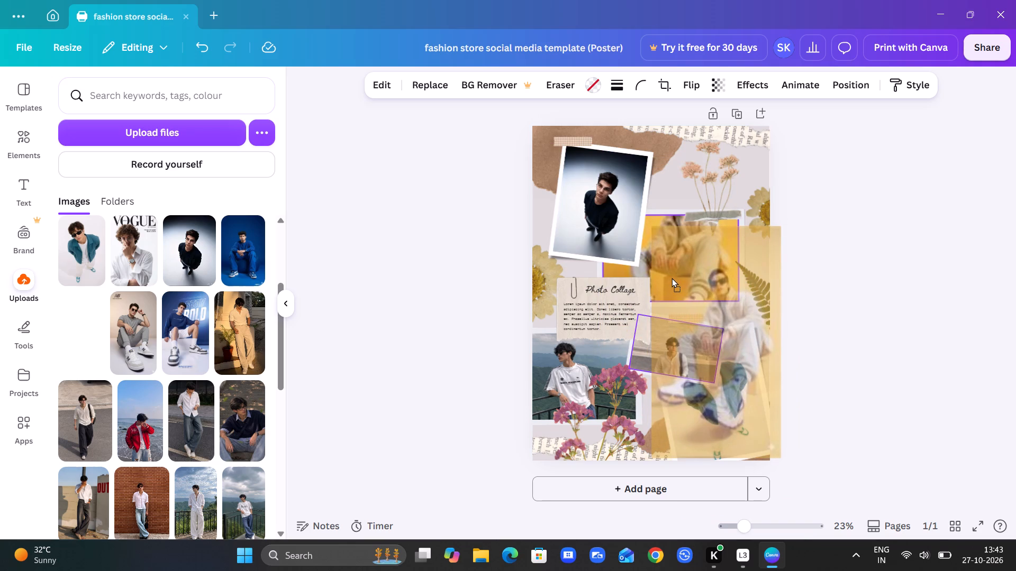
left_click_drag(672, 278, 712, 407)
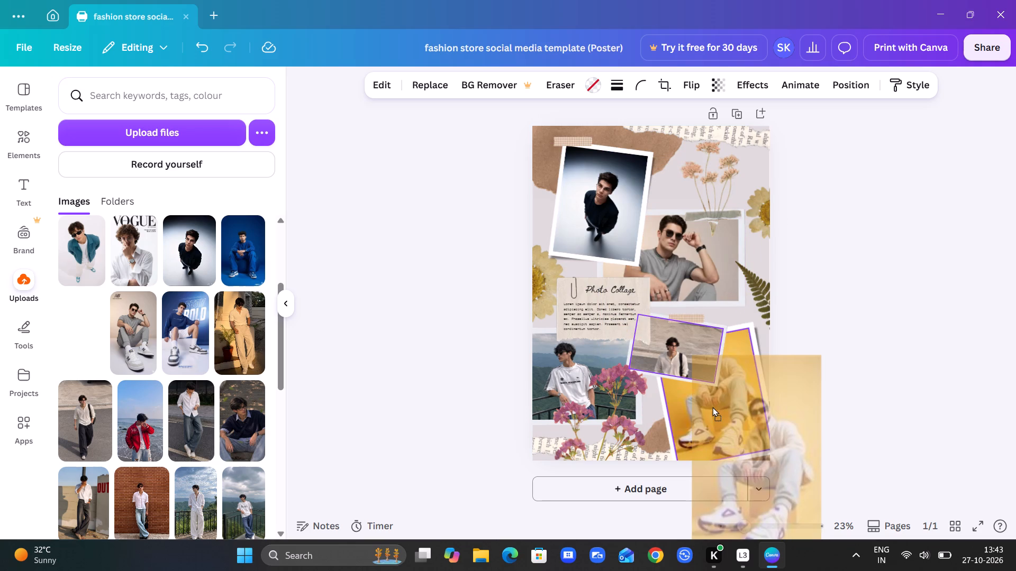
left_click_drag(712, 407, 551, 377)
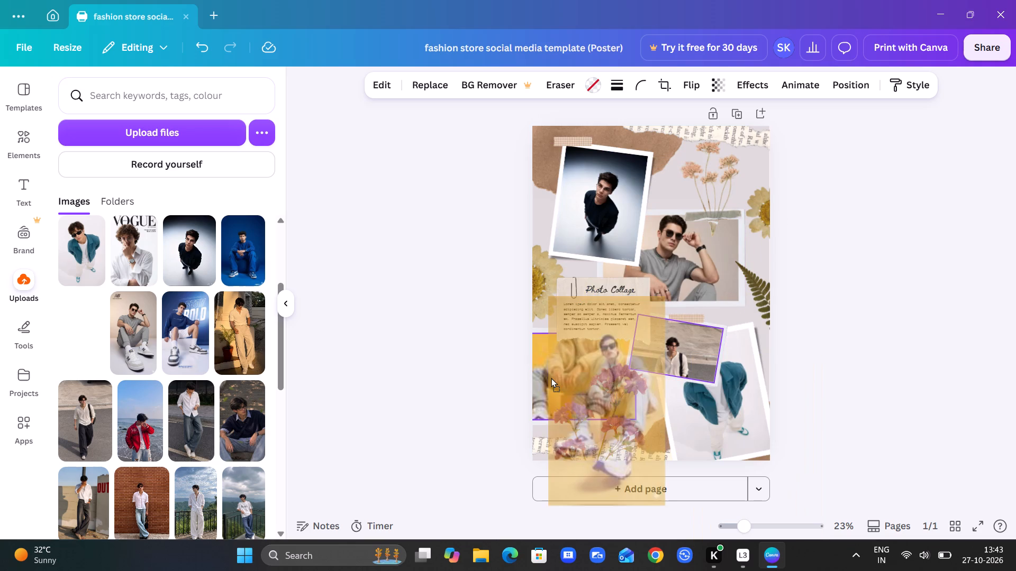
left_click_drag(551, 377, 564, 379)
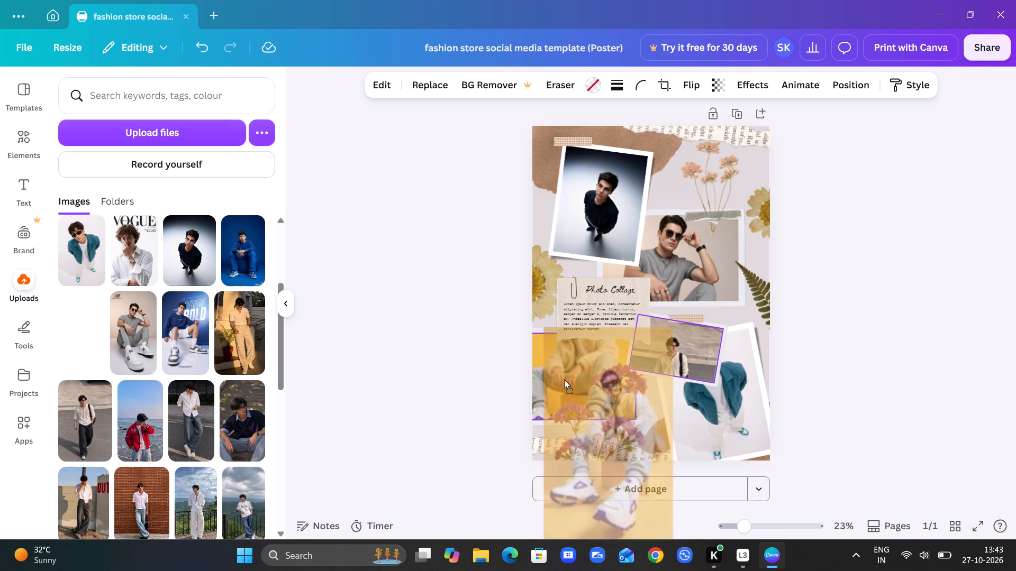
left_click_drag(564, 379, 695, 259)
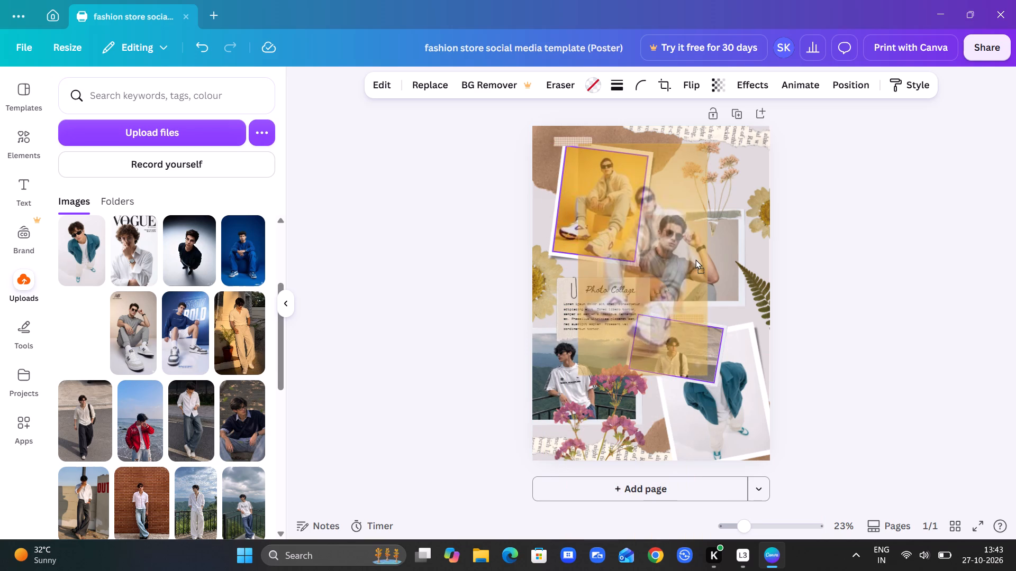
left_click_drag(695, 259, 681, 287)
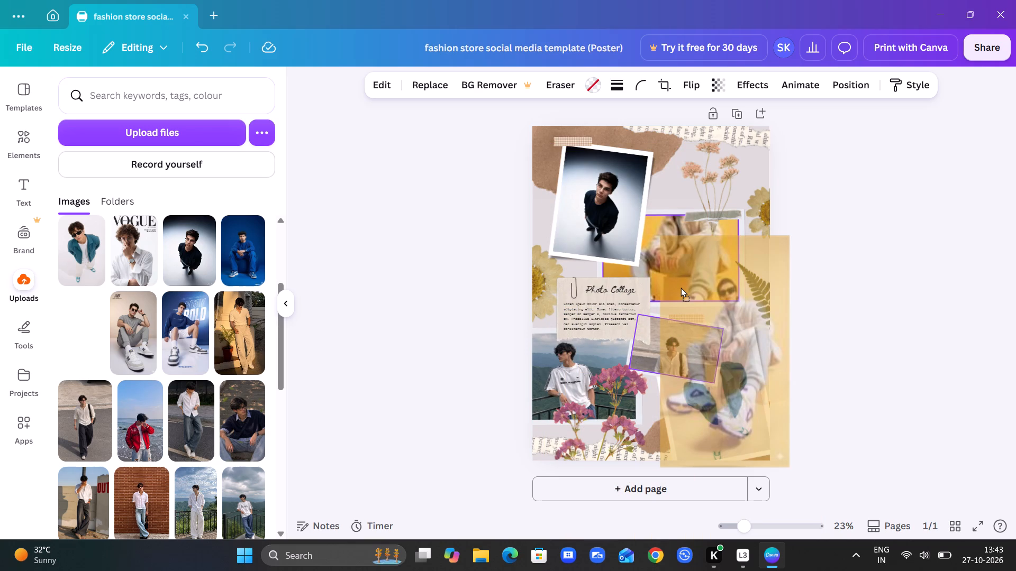
left_click_drag(681, 287, 658, 241)
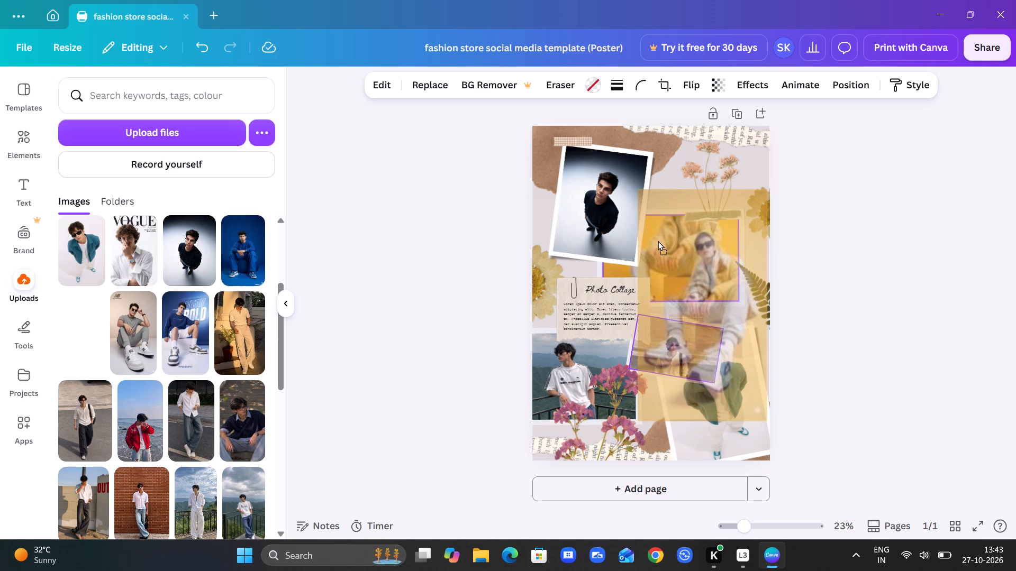
left_click_drag(658, 241, 637, 217)
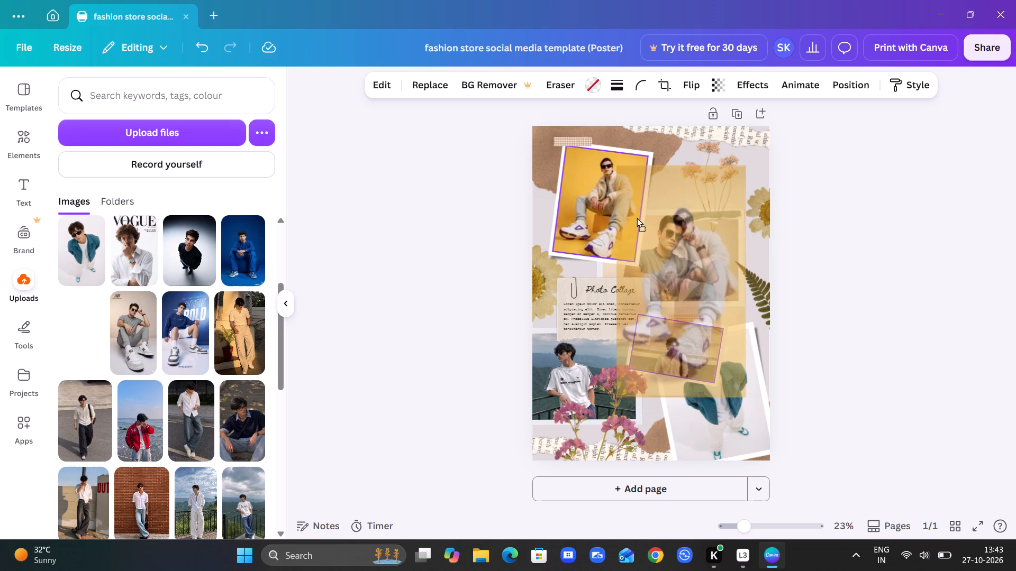
left_click_drag(637, 217, 673, 242)
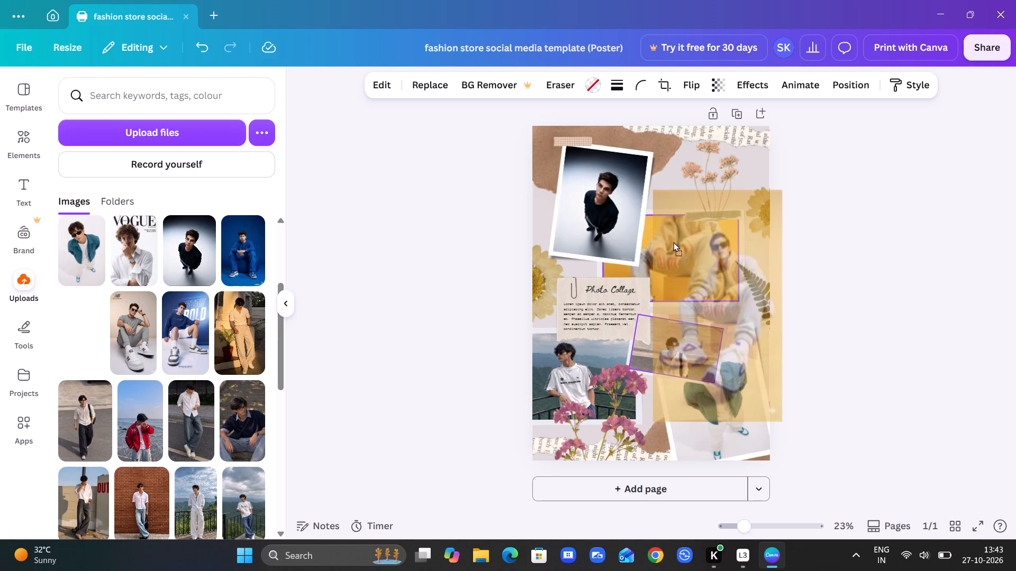
left_click_drag(673, 242, 676, 244)
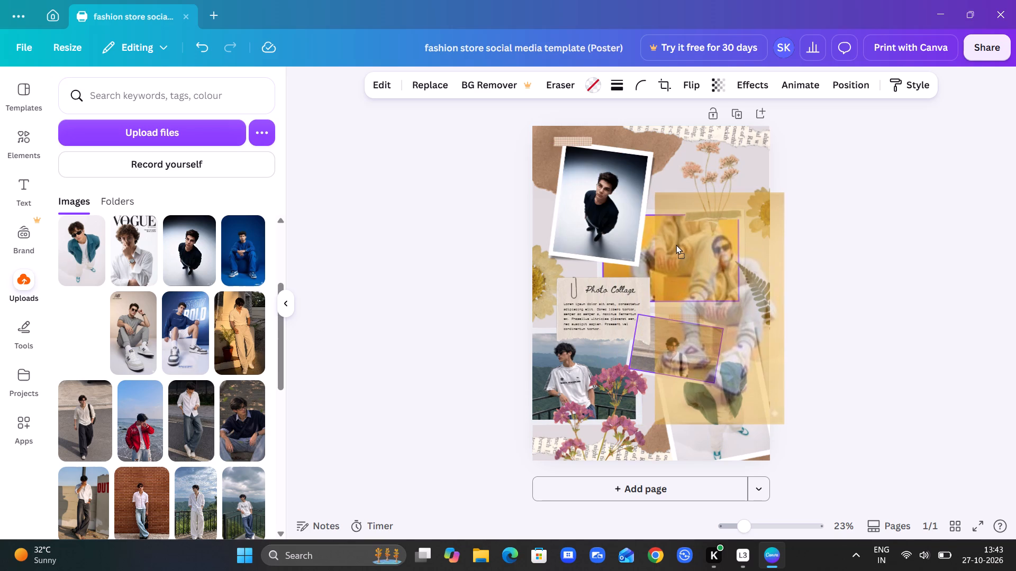
left_click_drag(676, 244, 623, 205)
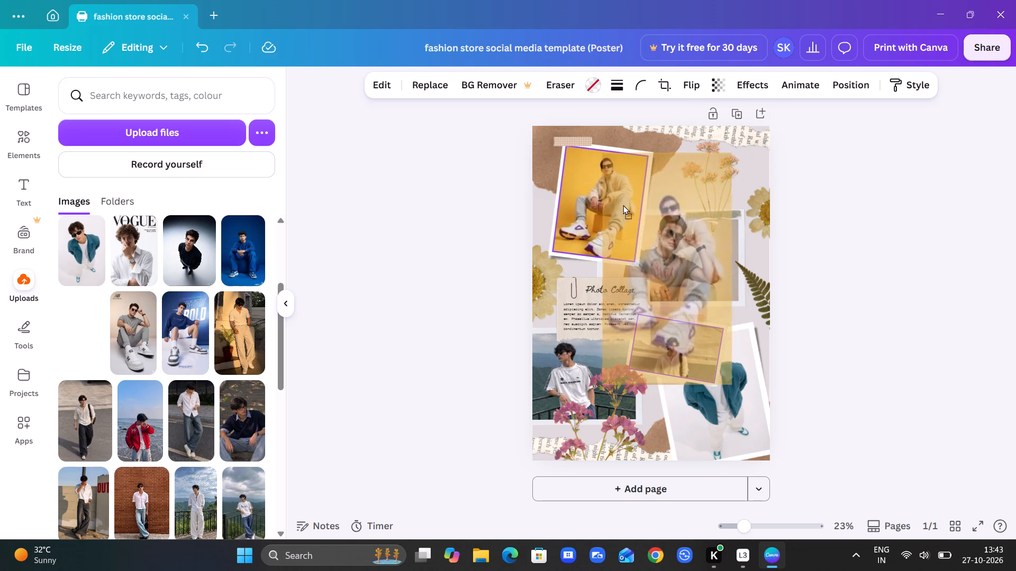
left_click_drag(623, 205, 592, 193)
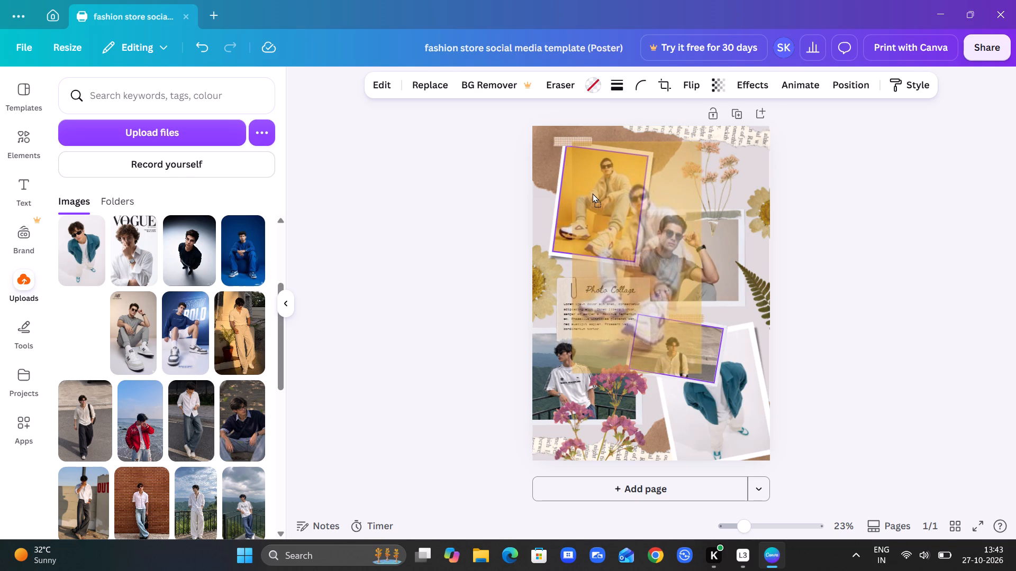
left_click_drag(592, 193, 588, 182)
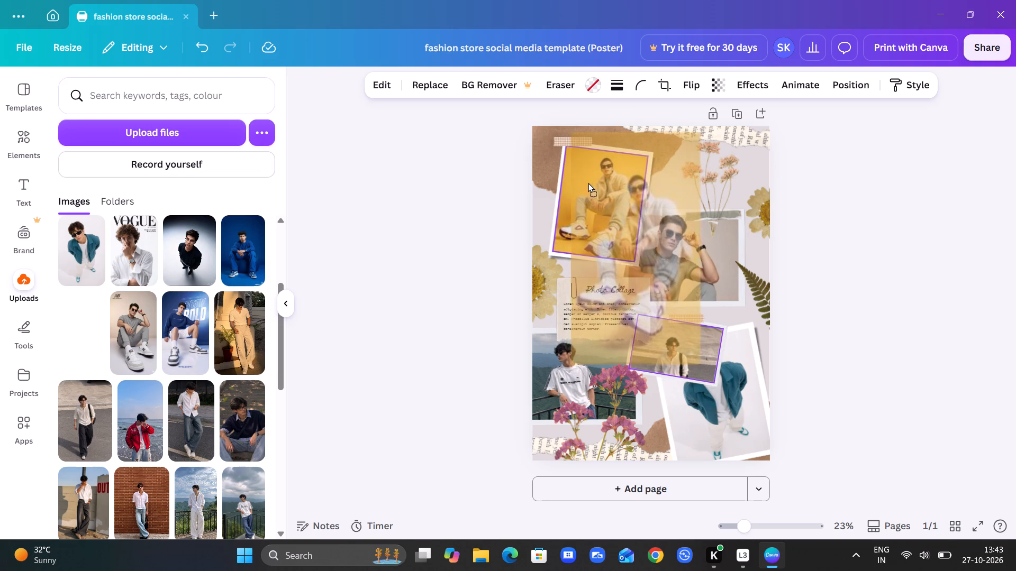
left_click_drag(588, 182, 587, 222)
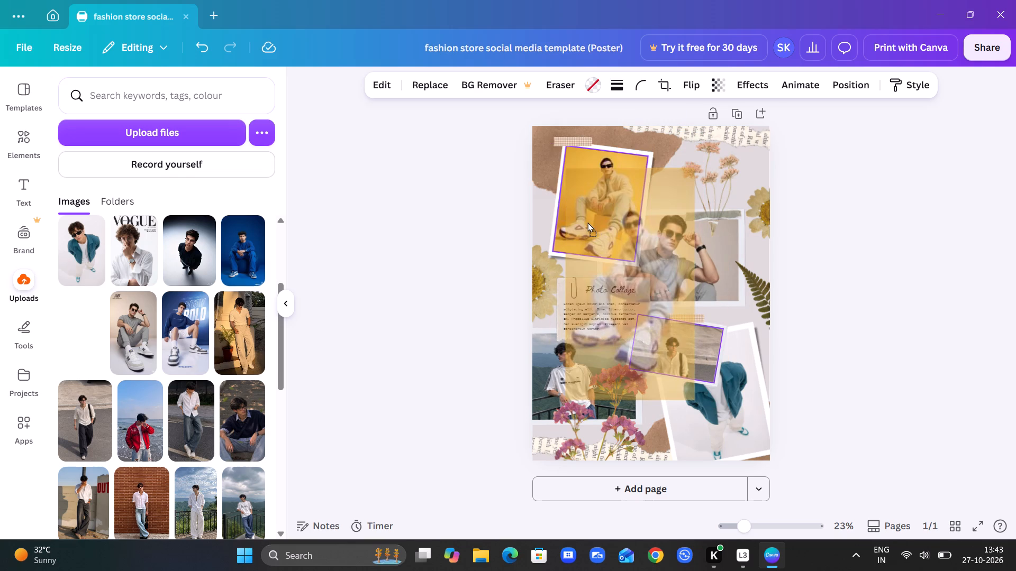
left_click_drag(587, 222, 688, 334)
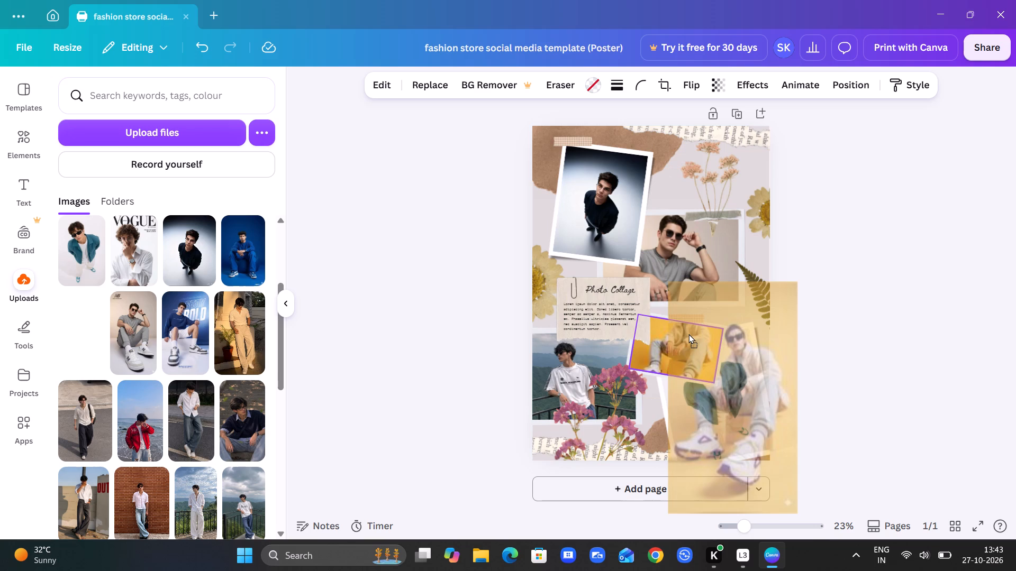
left_click_drag(688, 334, 568, 389)
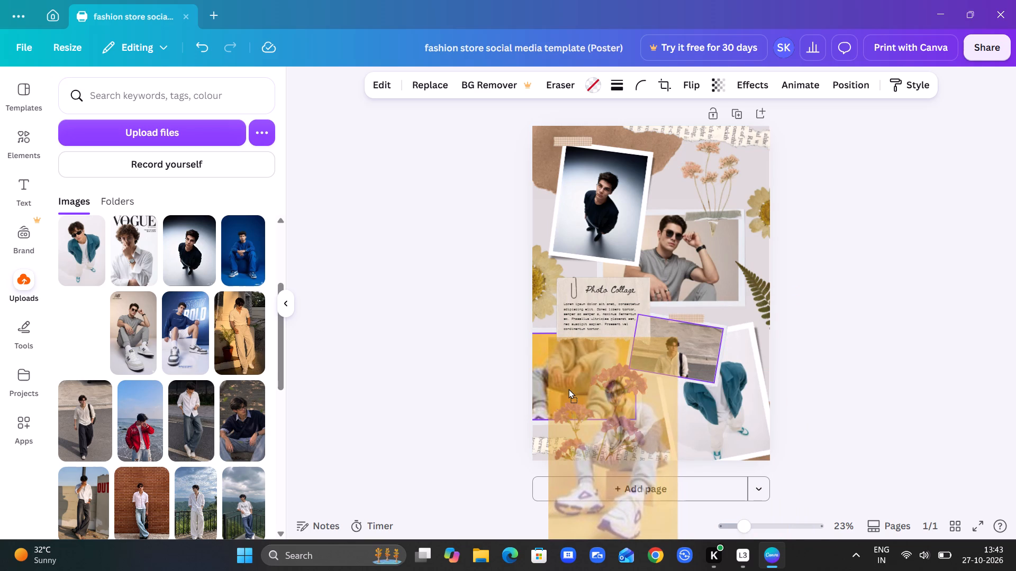
left_click_drag(568, 389, 786, 170)
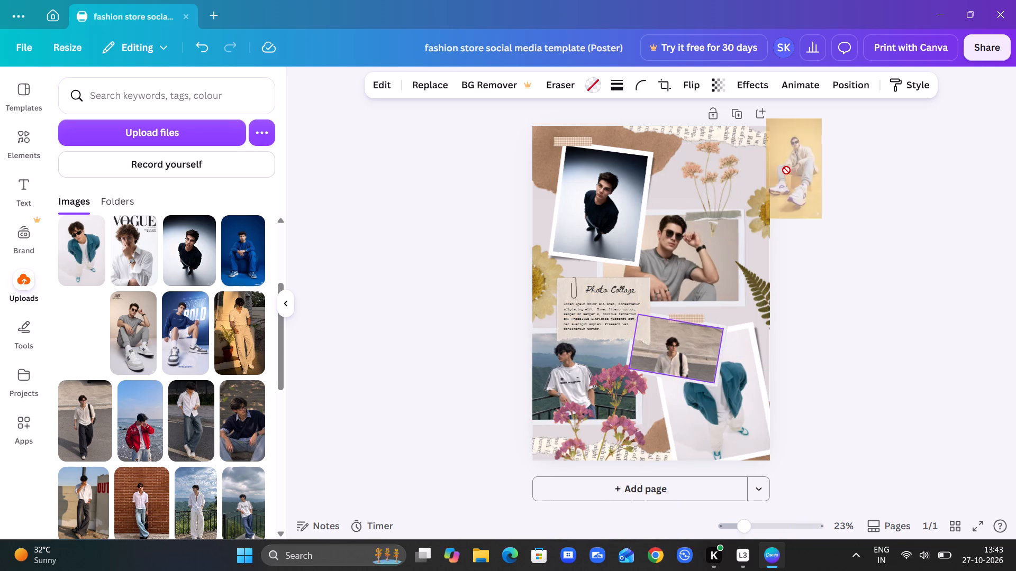
left_click_drag(786, 170, 730, 178)
Preview the uploaded blue STAY BOLD photo in the collage frames, and replace the larger pink flower at the poster's bottom with it.
scroll(690, 181, "left", 1)
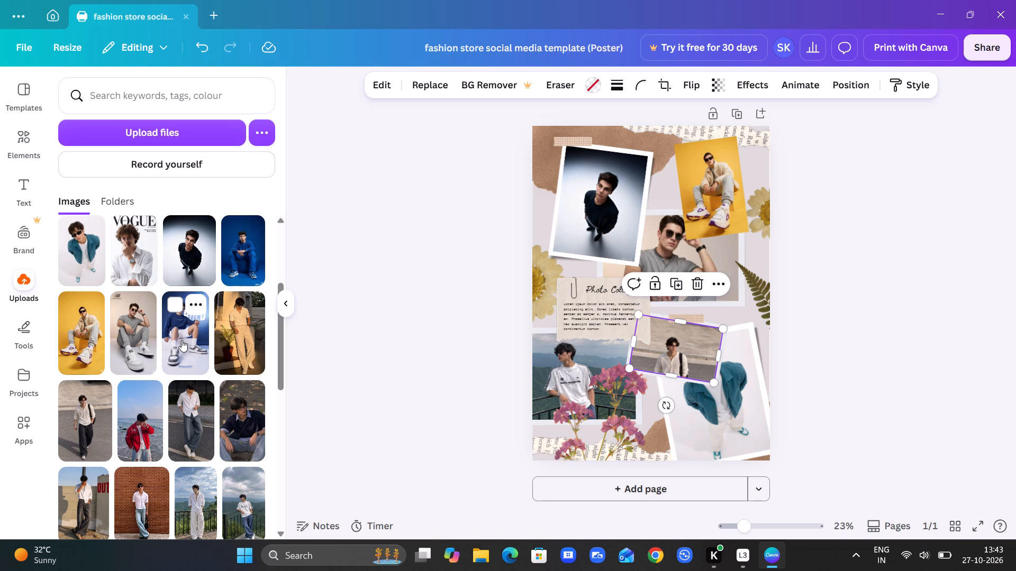
left_click_drag(181, 340, 597, 228)
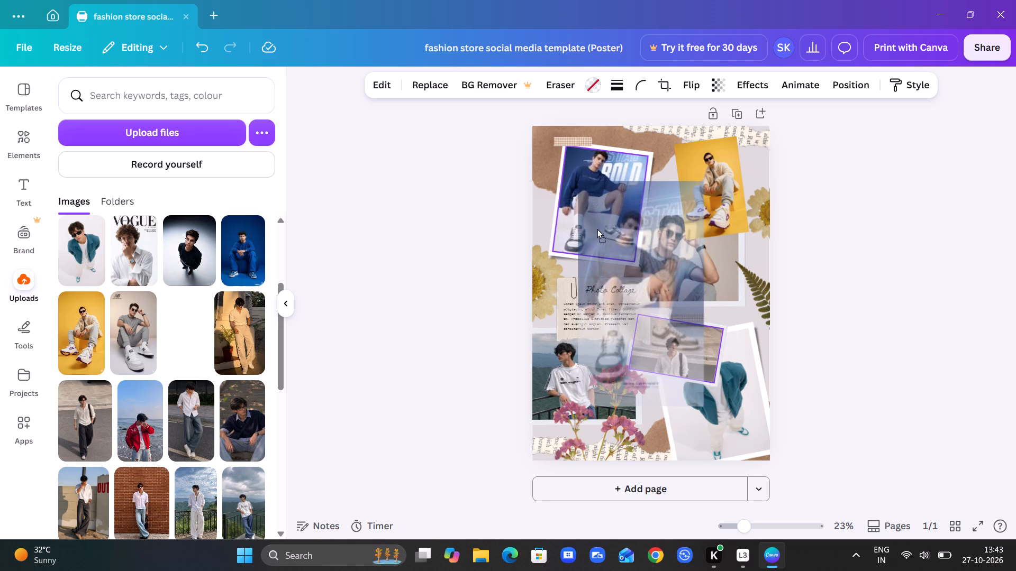
left_click_drag(597, 228, 670, 241)
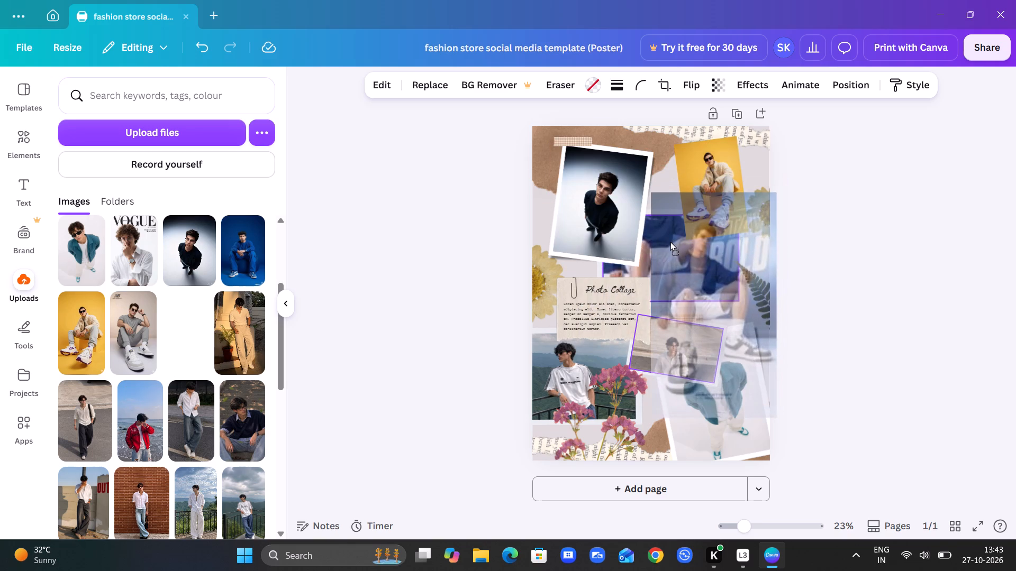
left_click_drag(670, 241, 730, 398)
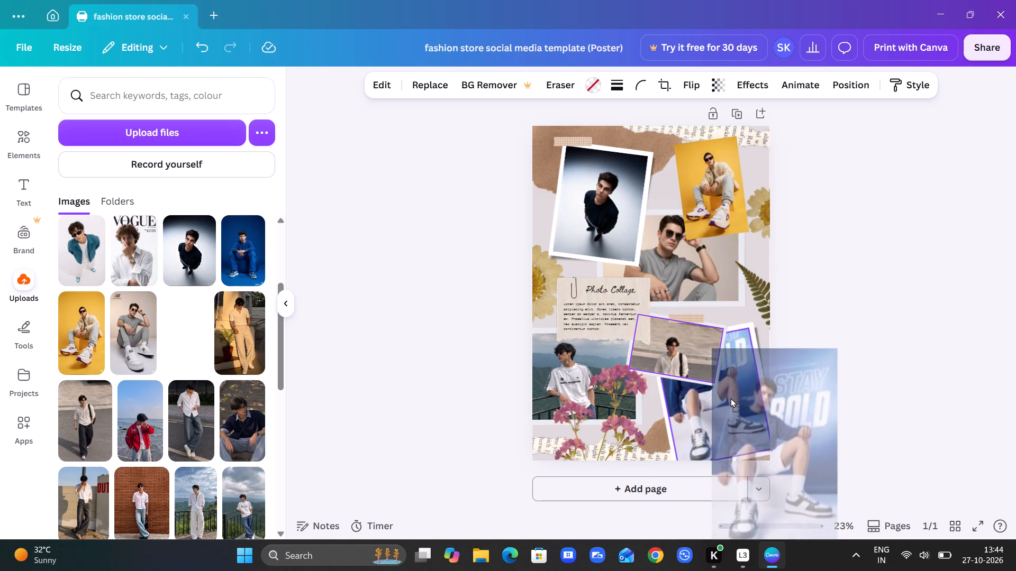
left_click_drag(730, 398, 560, 361)
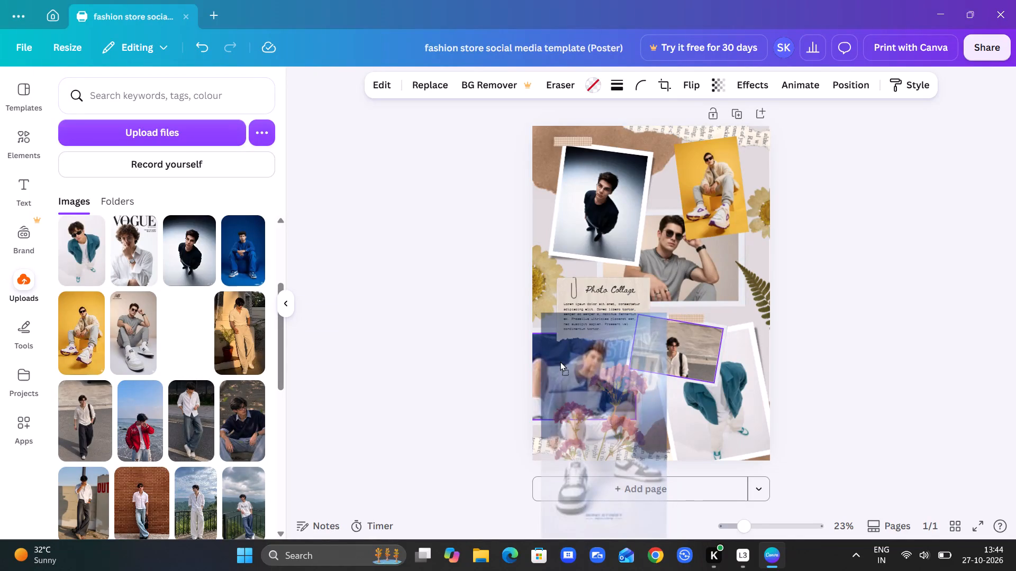
left_click_drag(560, 361, 575, 388)
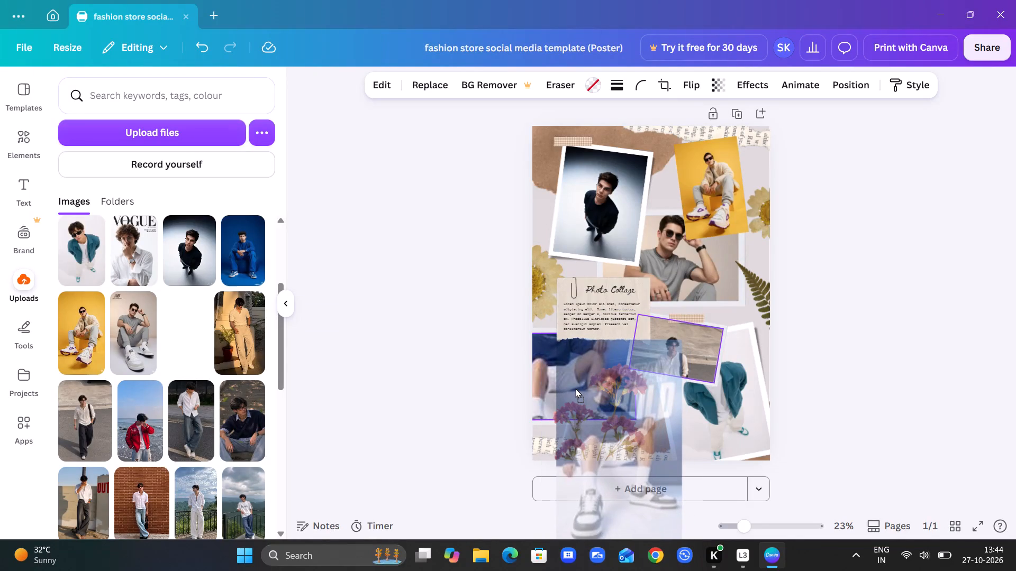
left_click_drag(575, 388, 502, 432)
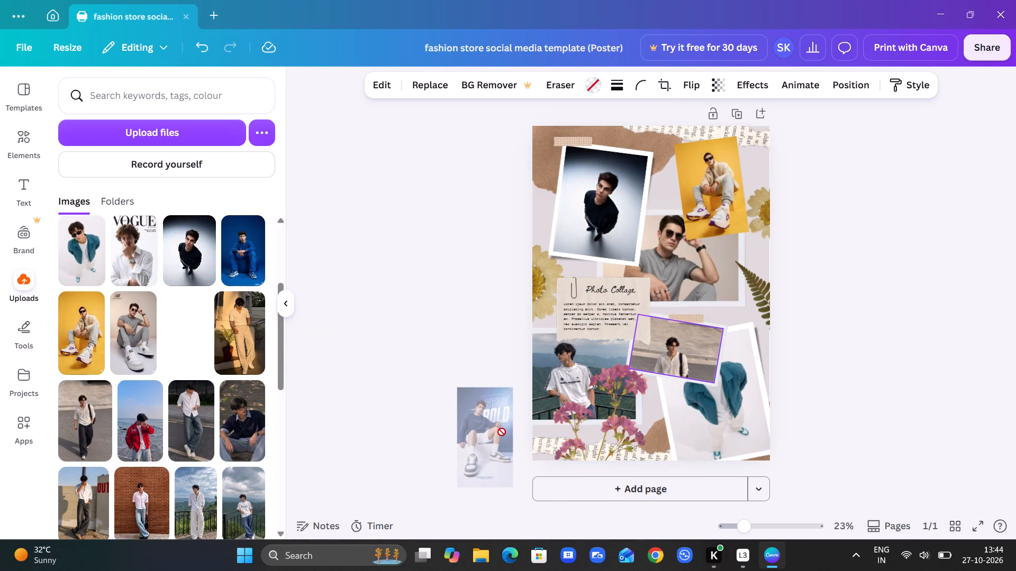
left_click_drag(502, 432, 594, 429)
Try larger and smaller sizes for the blue STAY BOLD photo at the poster's bottom, and leave it about 11 by 28 cm.
left_click(618, 401)
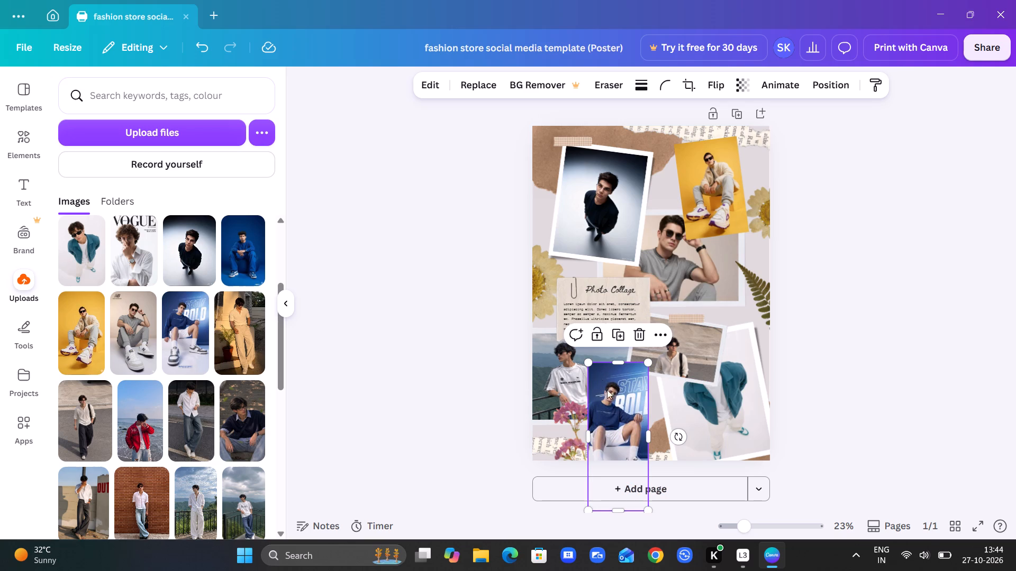
left_click_drag(586, 364, 436, 277)
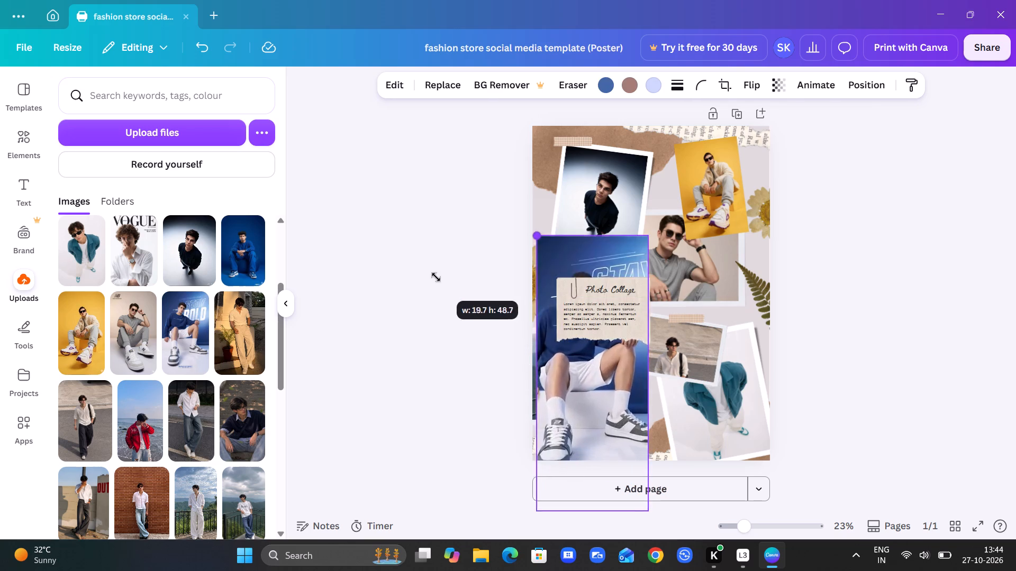
left_click_drag(436, 277, 494, 311)
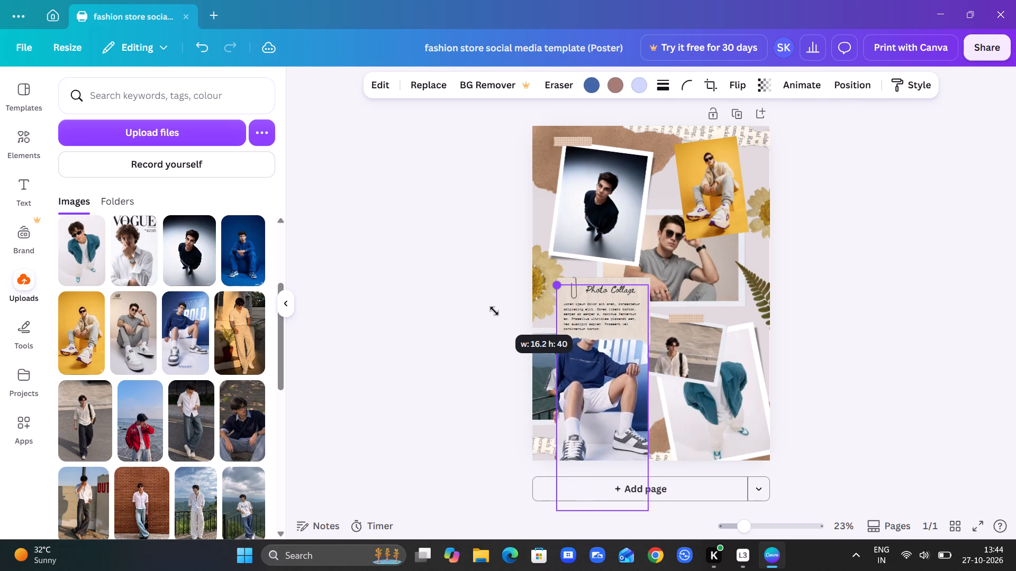
left_click_drag(494, 311, 483, 318)
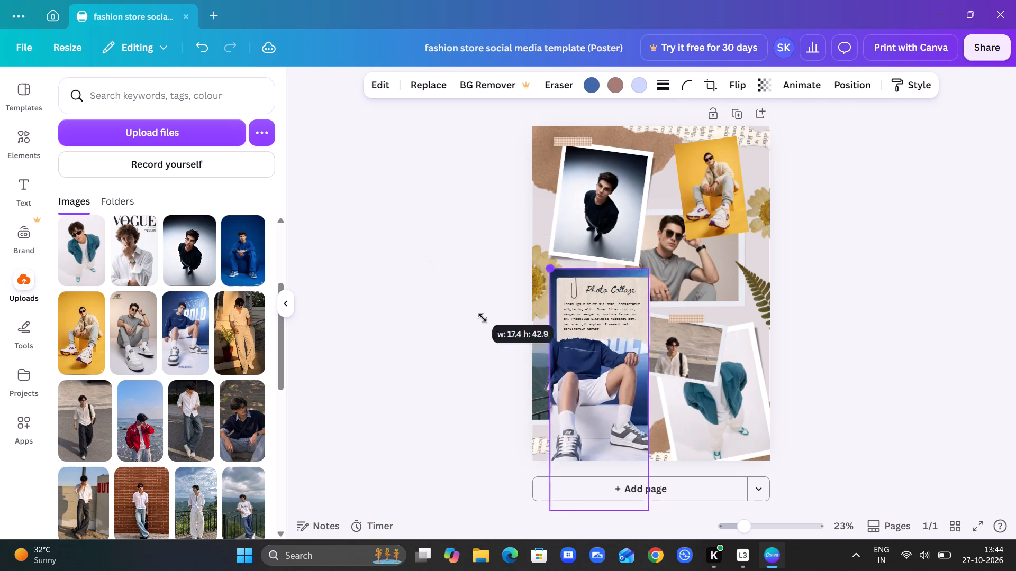
left_click_drag(483, 318, 558, 417)
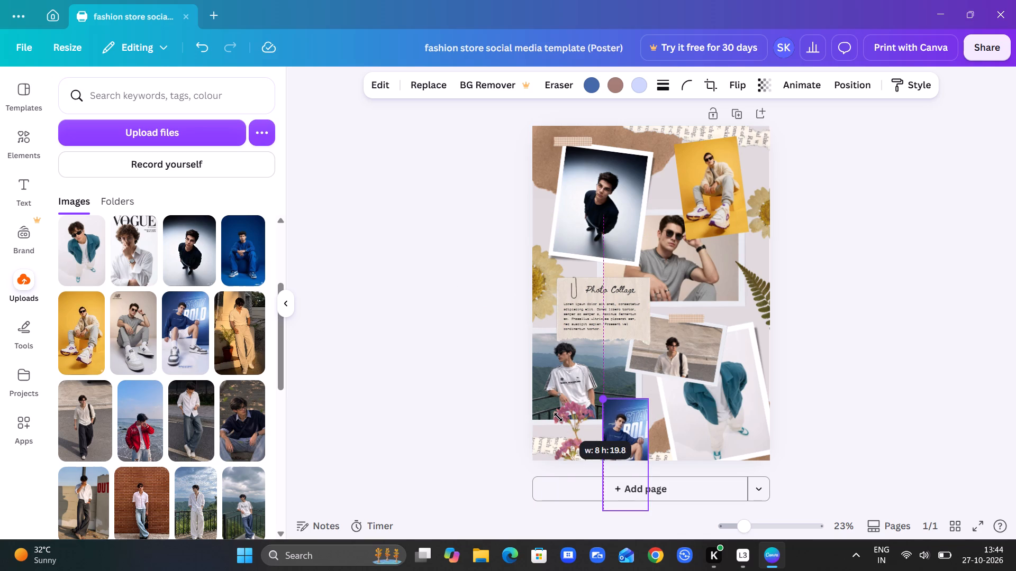
left_click_drag(558, 417, 532, 374)
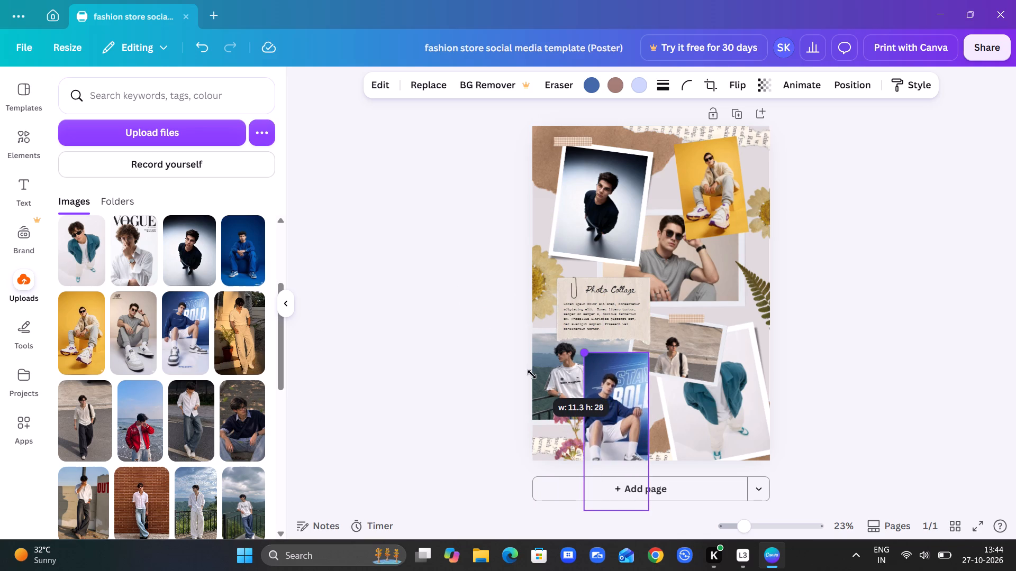
left_click_drag(532, 374, 551, 400)
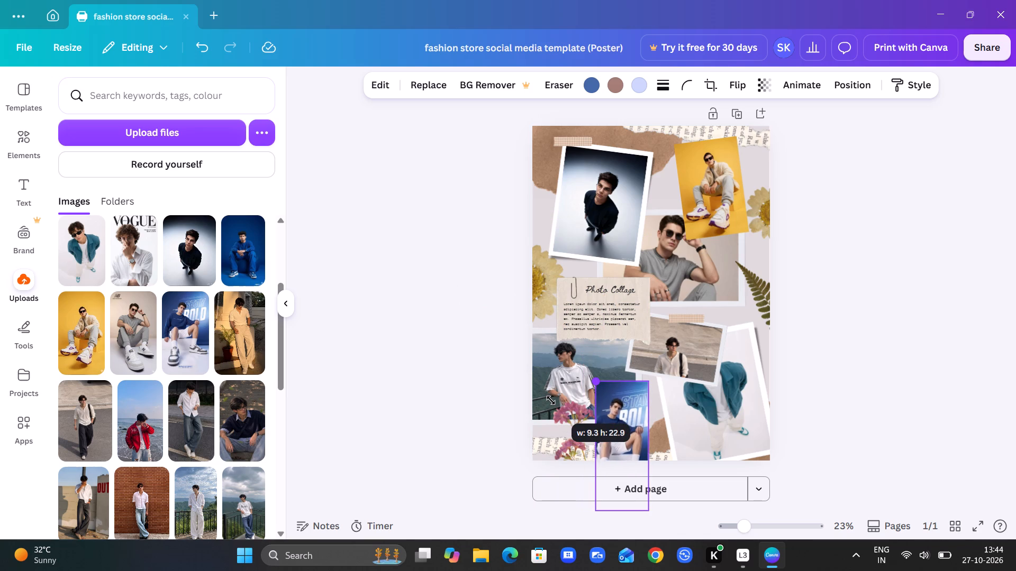
left_click_drag(551, 400, 524, 380)
Enlarge the dark sweater photo beyond its tilted white frame and move it over the poster's upper-left corner.
left_click(569, 182)
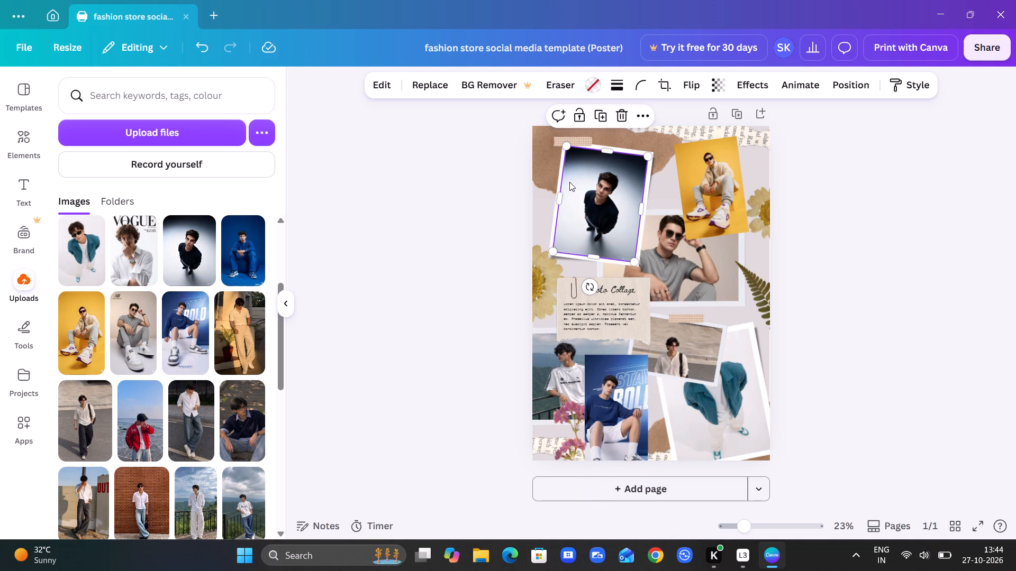
left_click_drag(565, 146, 489, 119)
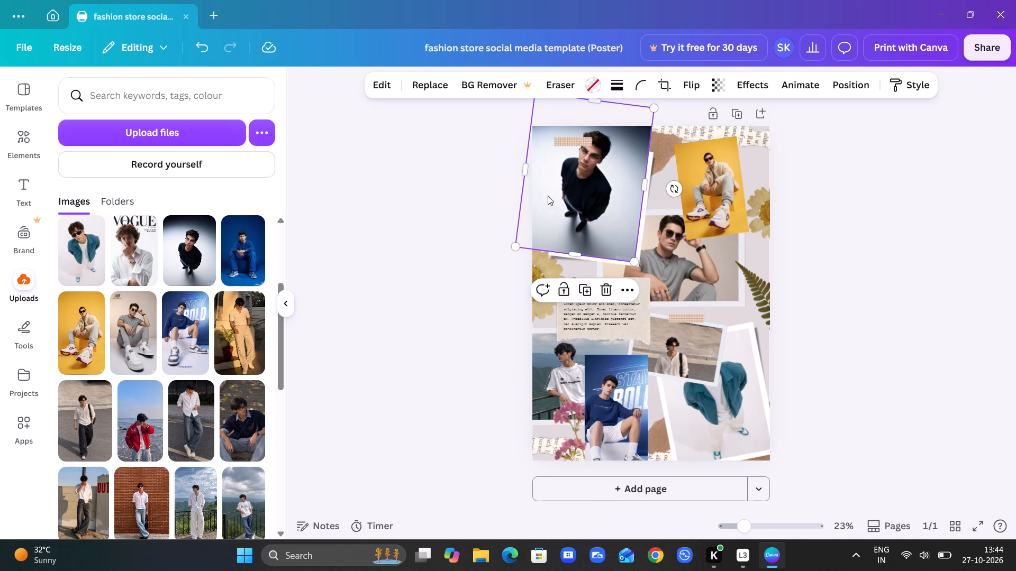
left_click_drag(556, 215, 543, 242)
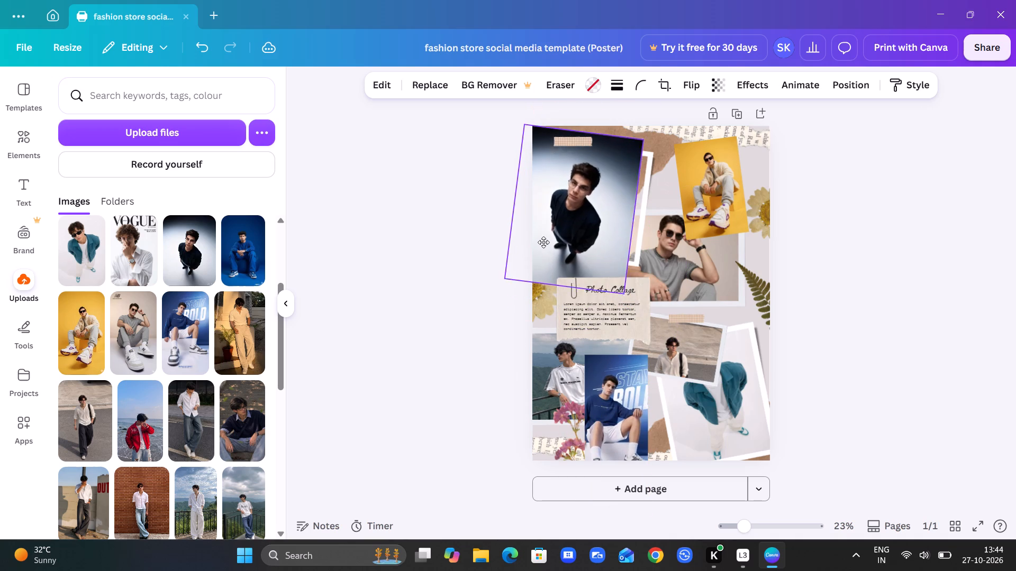
left_click_drag(543, 242, 542, 237)
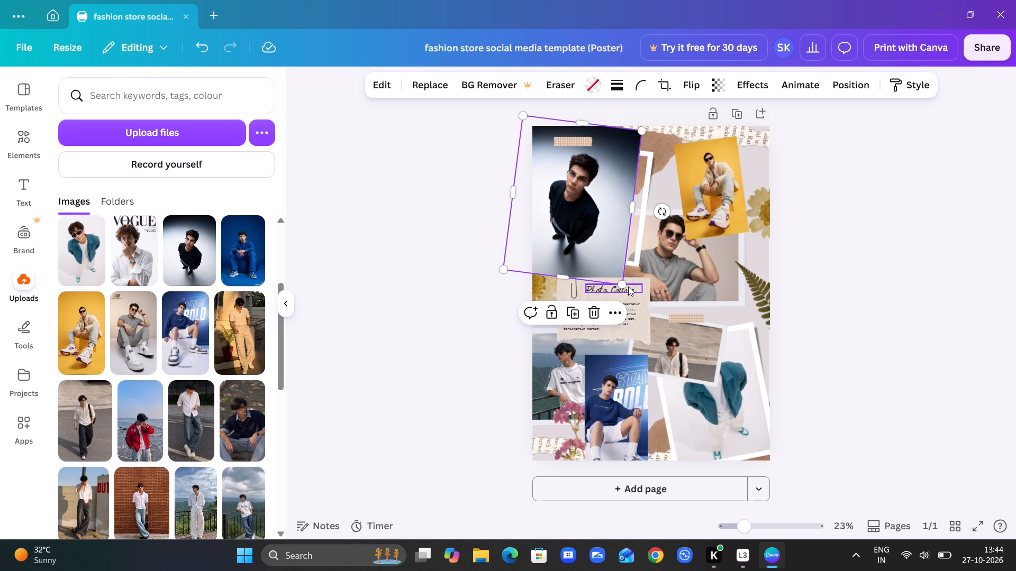
Scale the dark sweater photo up to cover nearly the whole poster, and position it so the man's face shows above the note.
left_click_drag(621, 279, 872, 474)
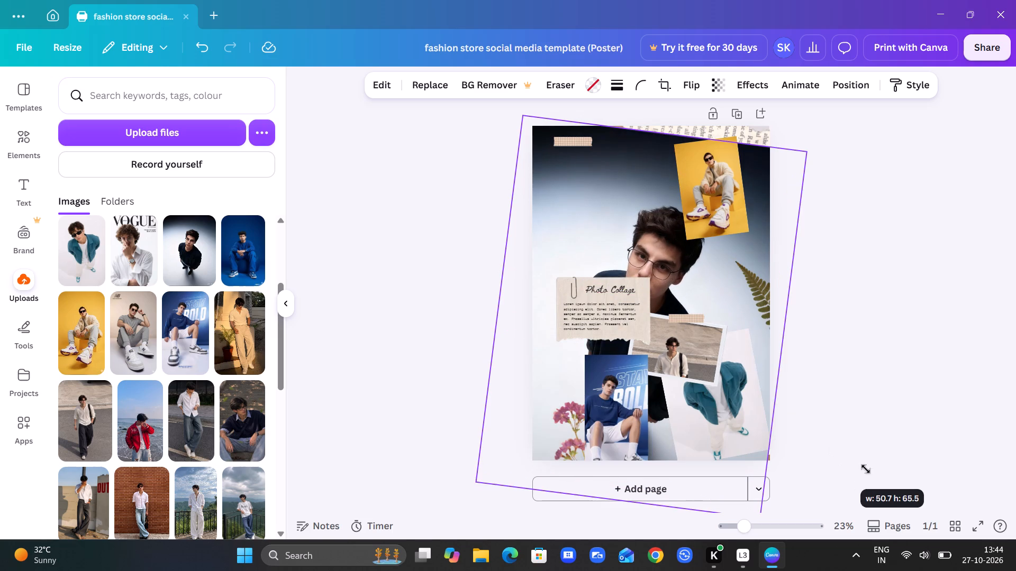
left_click_drag(872, 474, 827, 447)
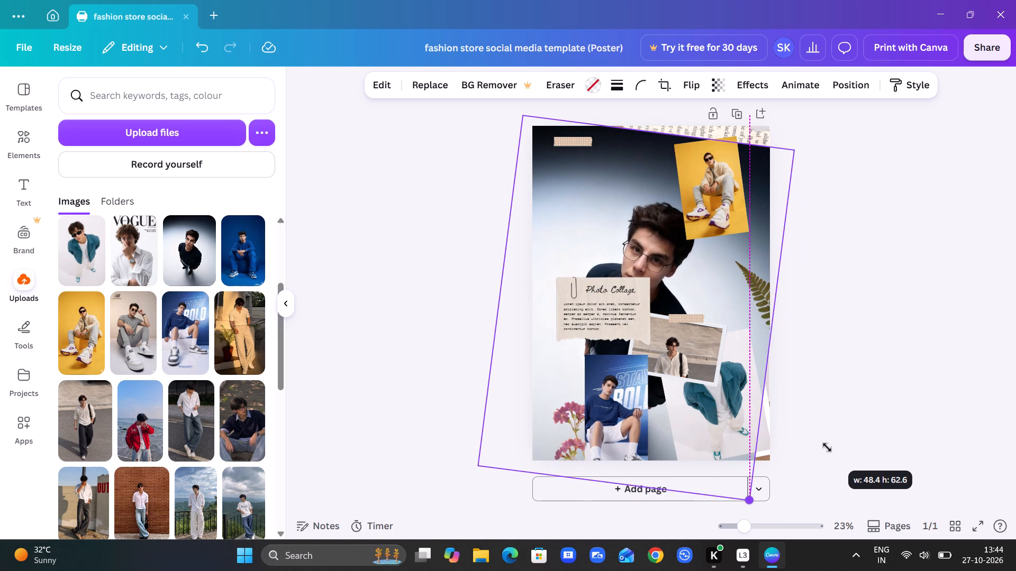
left_click_drag(827, 447, 767, 374)
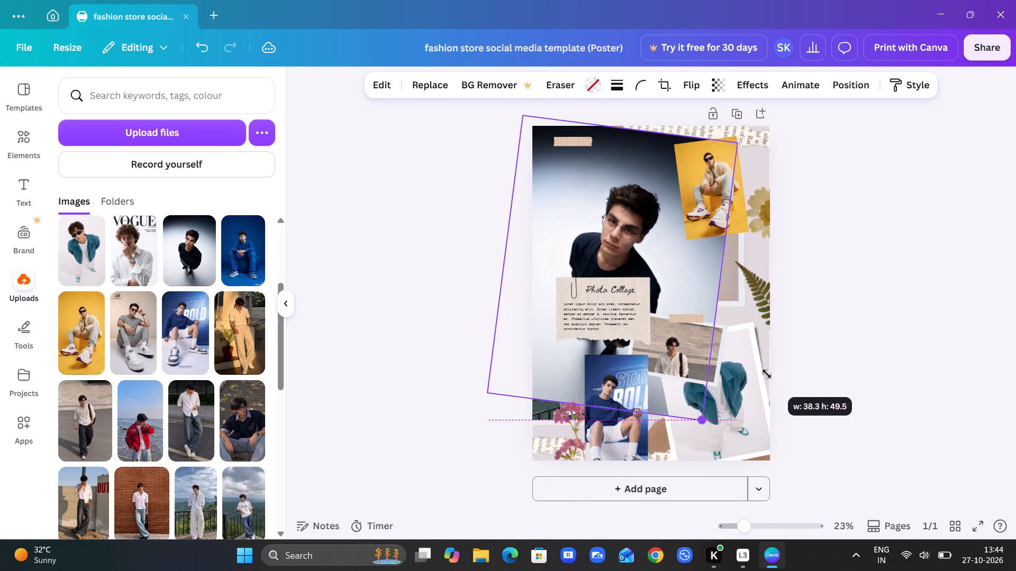
left_click_drag(767, 374, 815, 435)
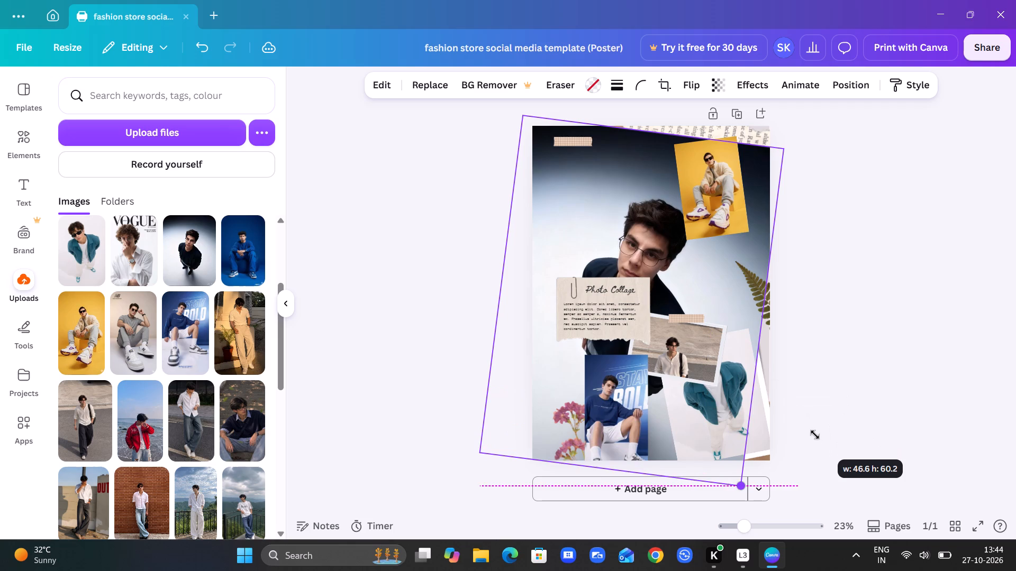
left_click_drag(815, 435, 783, 391)
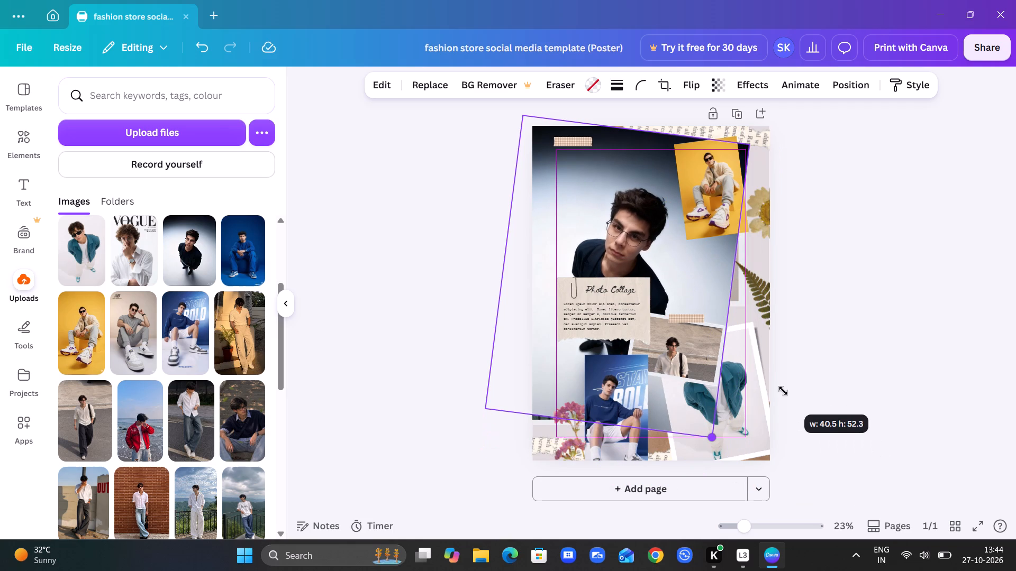
left_click_drag(783, 391, 737, 324)
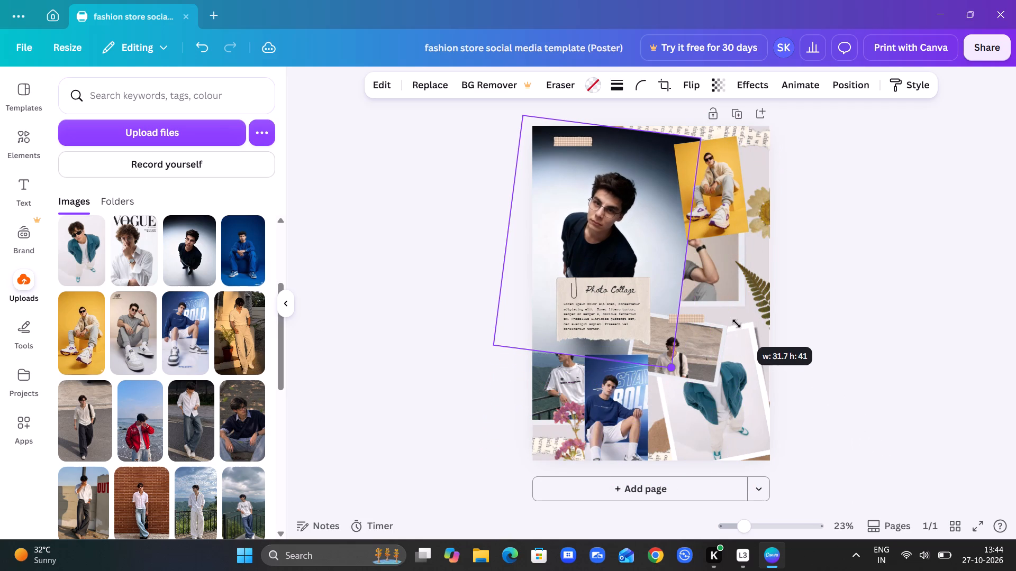
left_click_drag(737, 324, 797, 401)
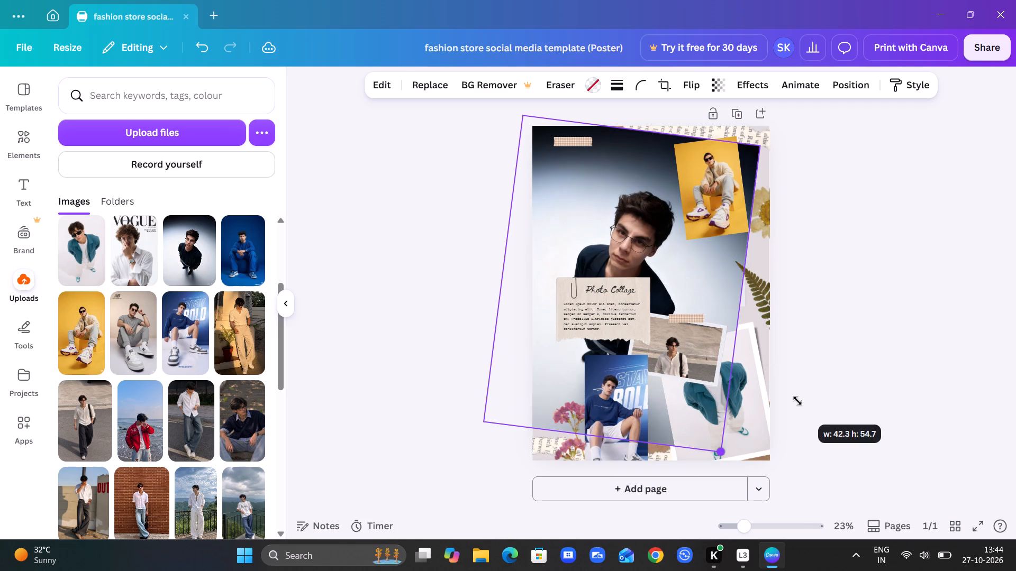
left_click_drag(797, 401, 787, 398)
left_click_drag(787, 398, 838, 478)
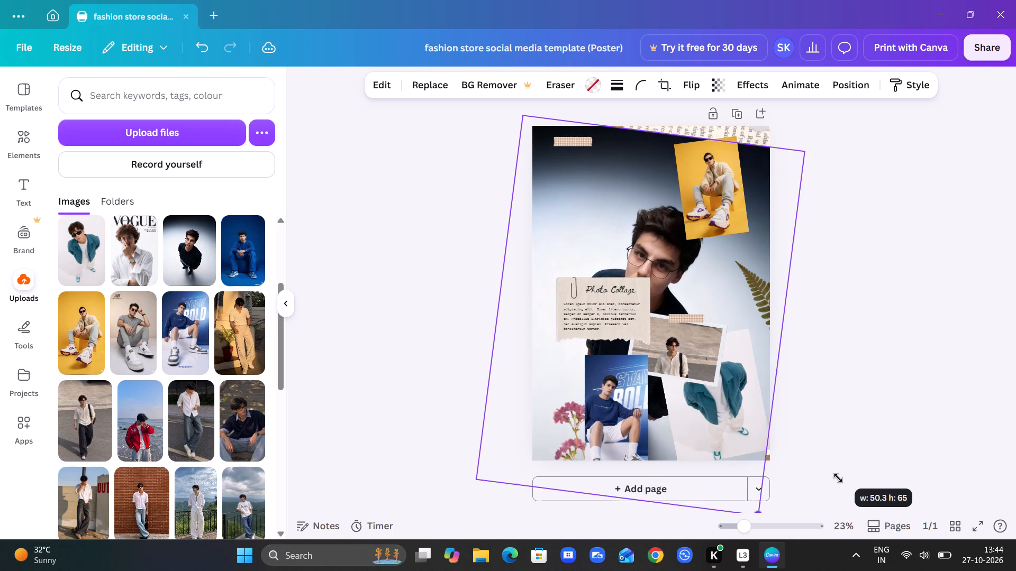
left_click_drag(838, 478, 839, 480)
left_click_drag(704, 254, 705, 250)
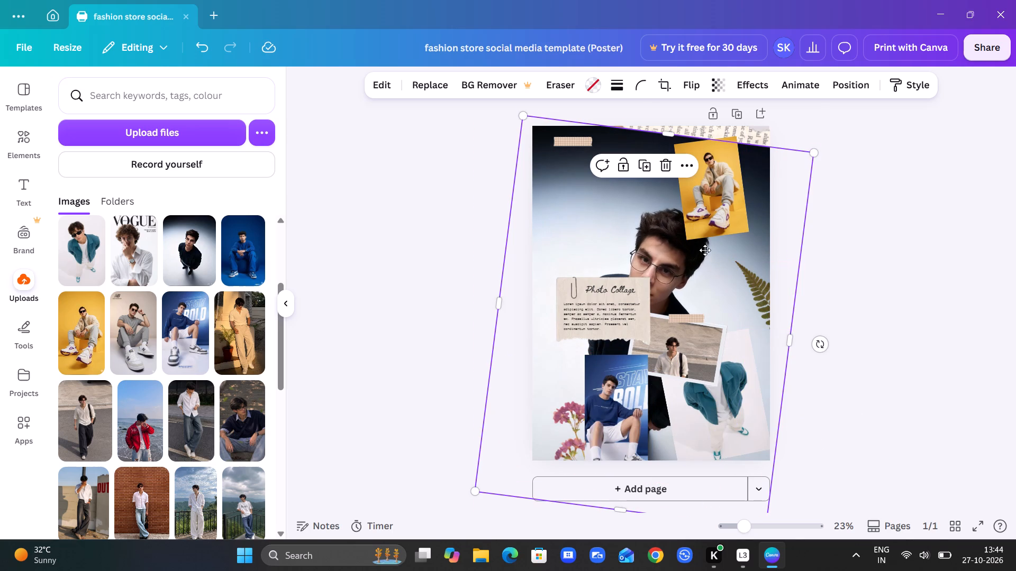
left_click_drag(705, 250, 665, 279)
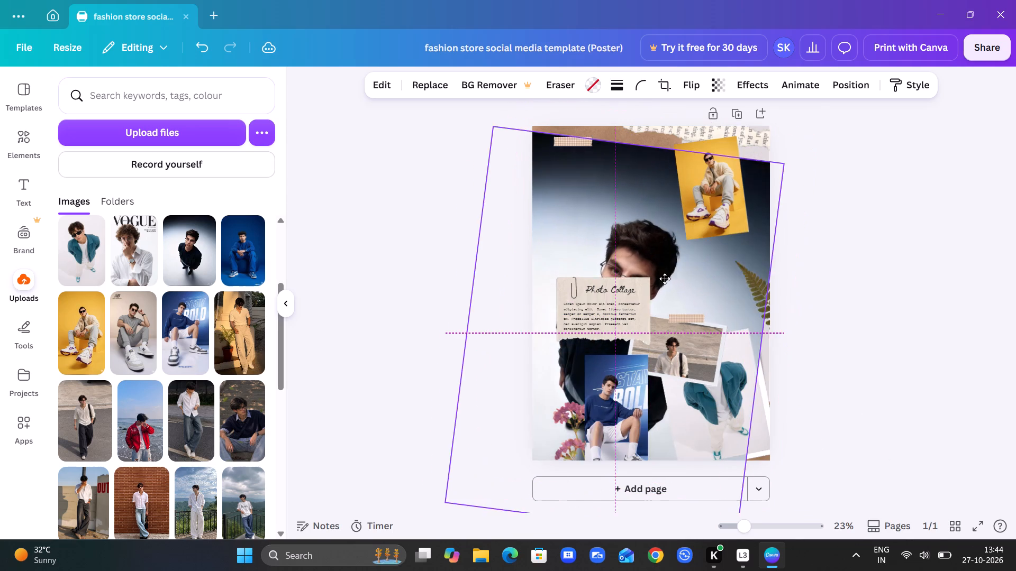
left_click_drag(665, 279, 712, 231)
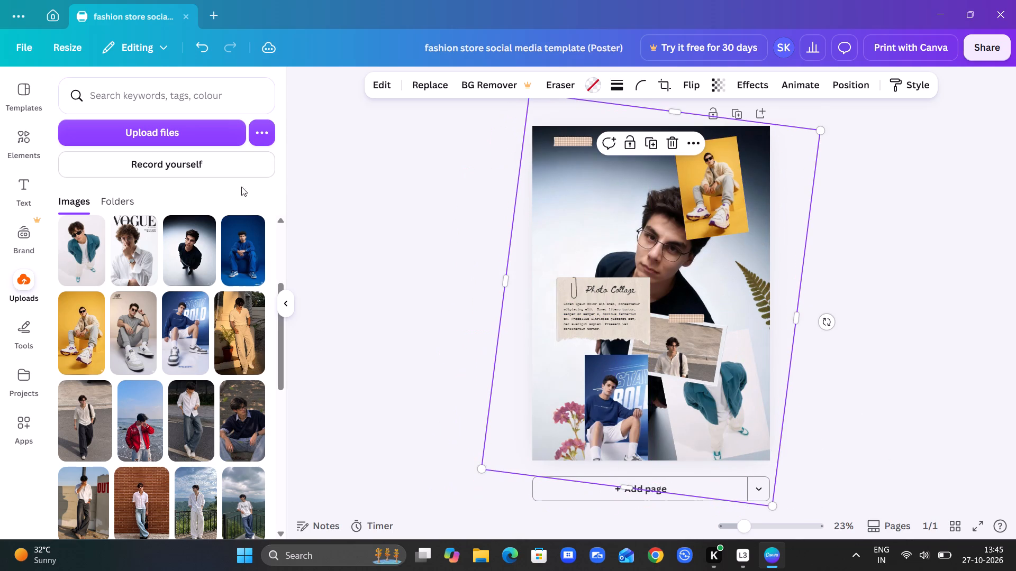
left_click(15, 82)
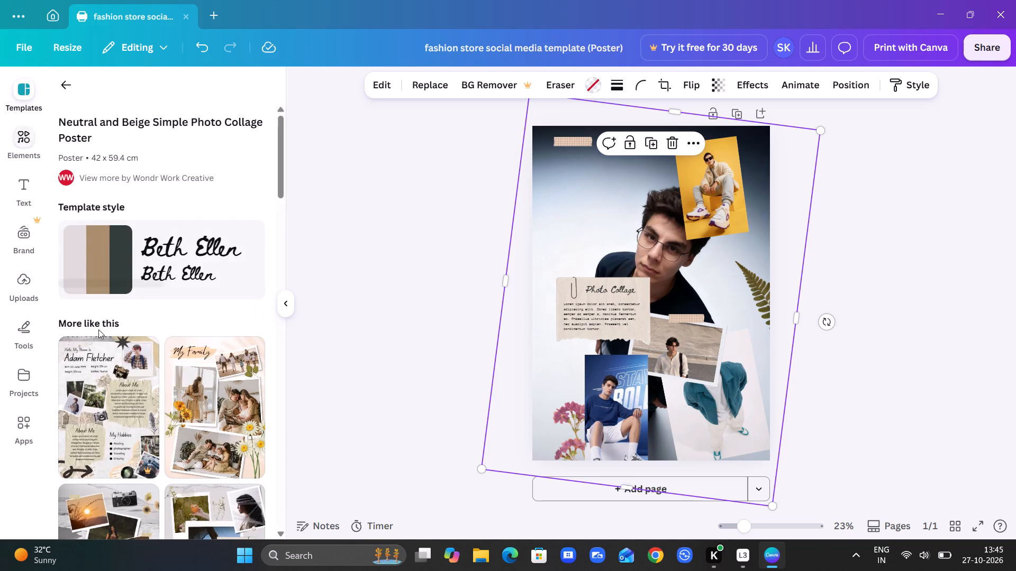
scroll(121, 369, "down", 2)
Preview the yellow-background photo from the poster's upper right in the enlarged dark sweater photo, and replace that large photo with it.
left_click(710, 183)
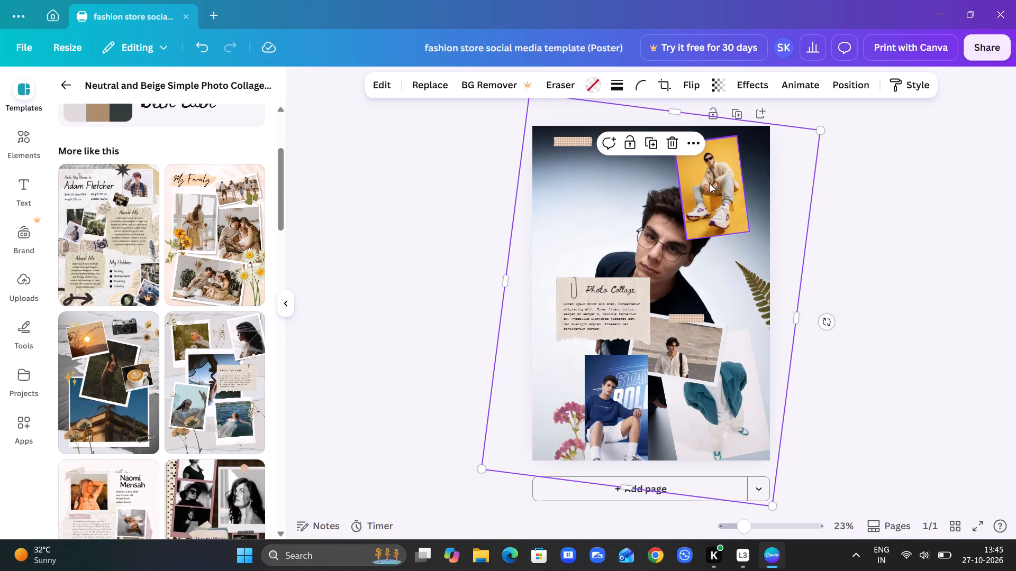
left_click_drag(710, 183, 628, 170)
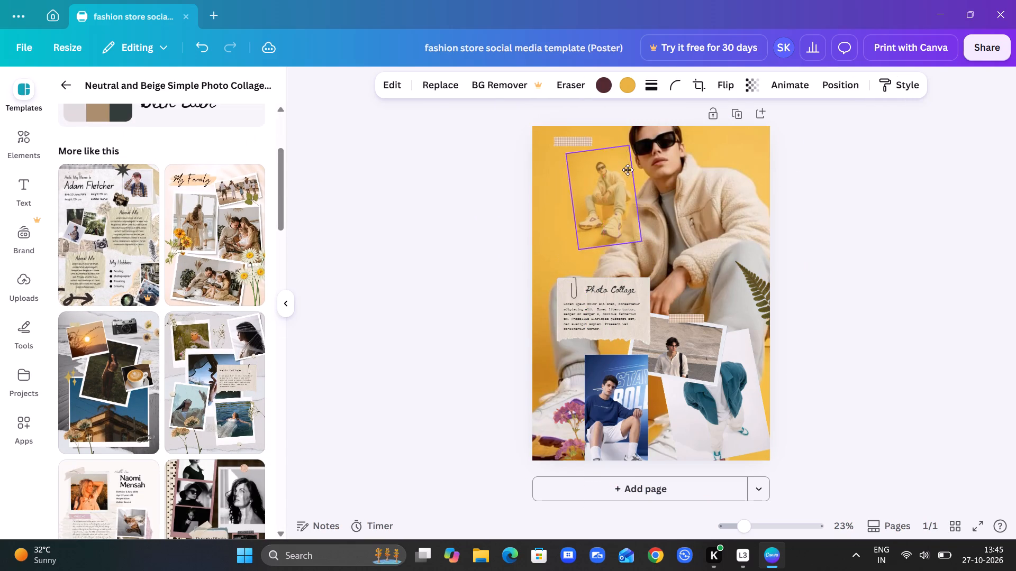
left_click_drag(628, 170, 806, 157)
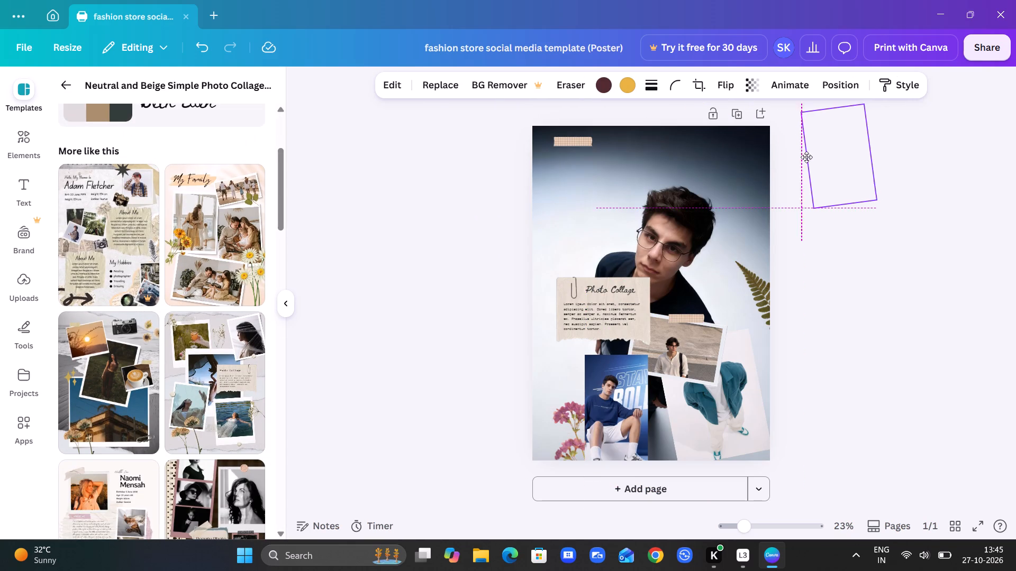
left_click_drag(806, 157, 612, 216)
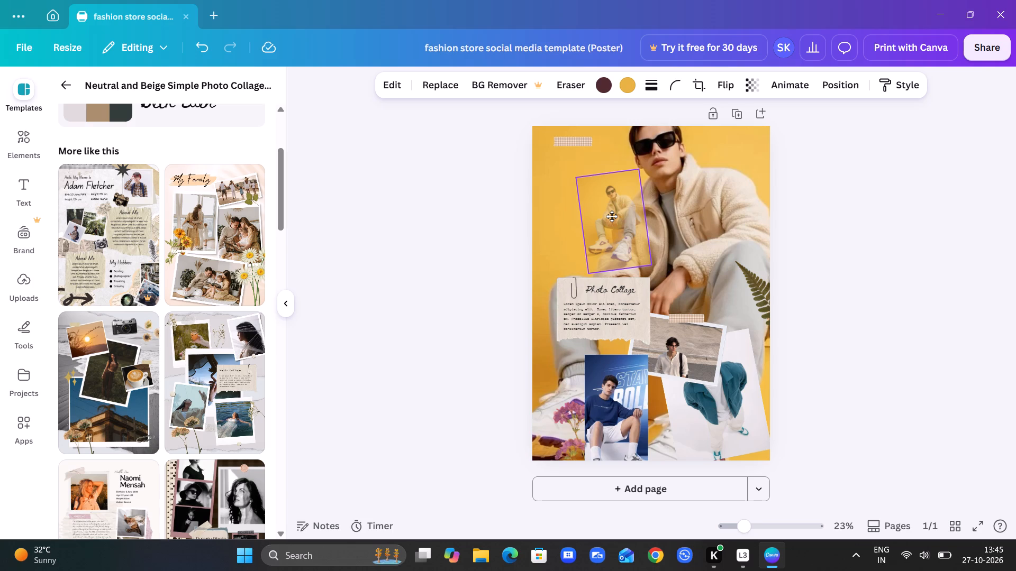
left_click_drag(612, 216, 807, 207)
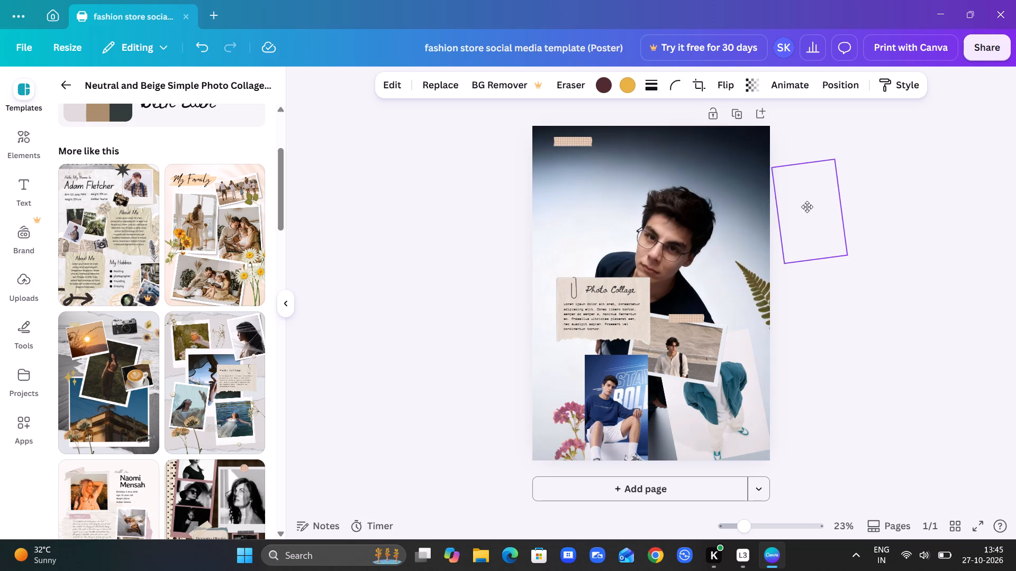
left_click_drag(807, 207, 849, 204)
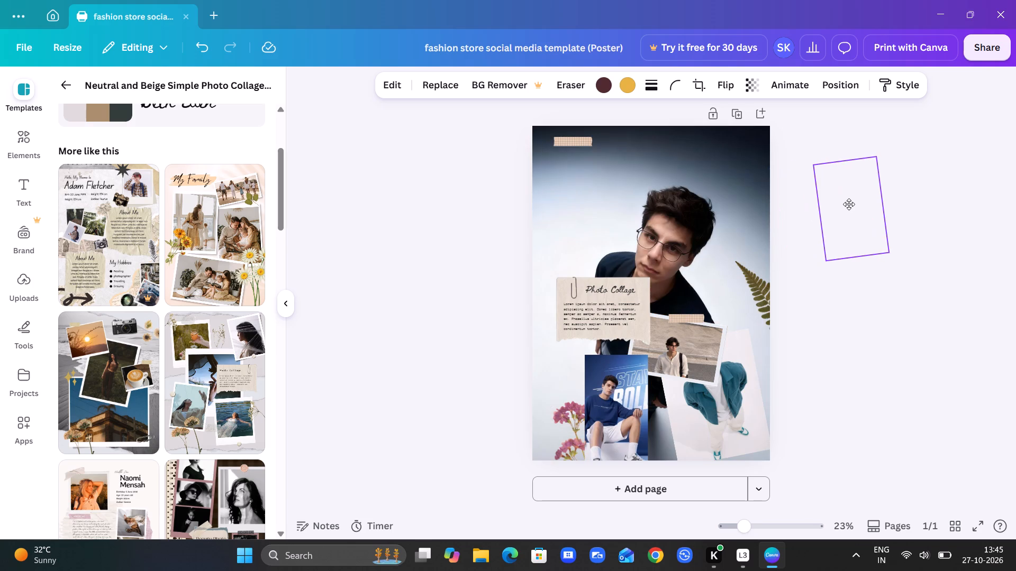
left_click_drag(849, 204, 673, 245)
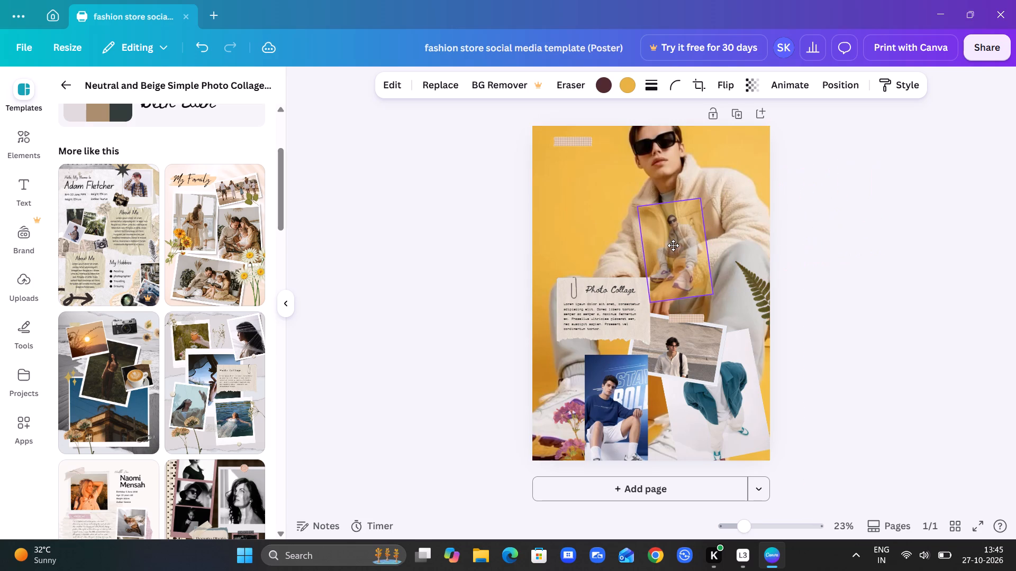
left_click_drag(673, 245, 742, 206)
scroll(682, 242, "right", 1)
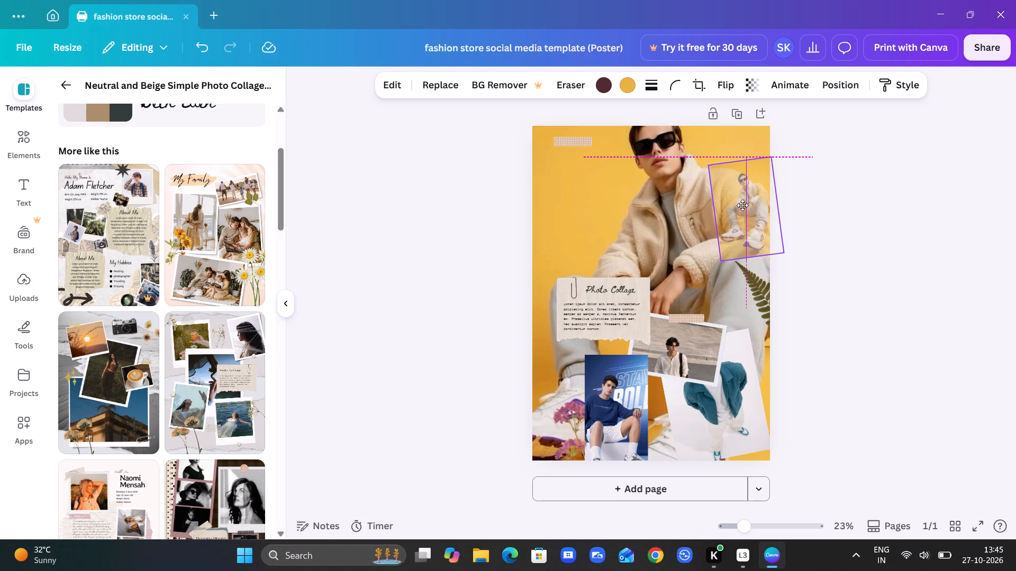
left_click_drag(742, 206, 912, 167)
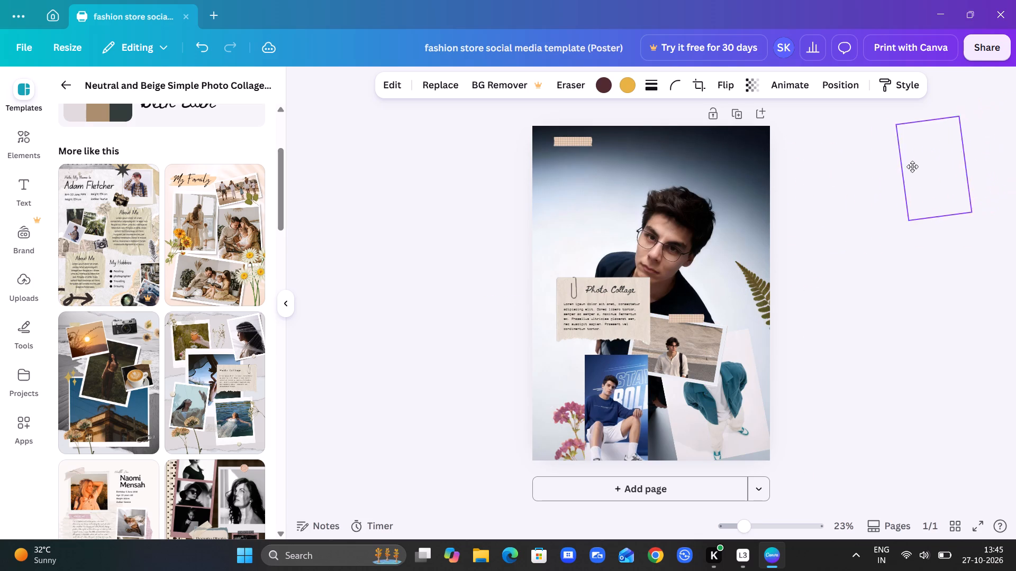
left_click_drag(912, 167, 695, 217)
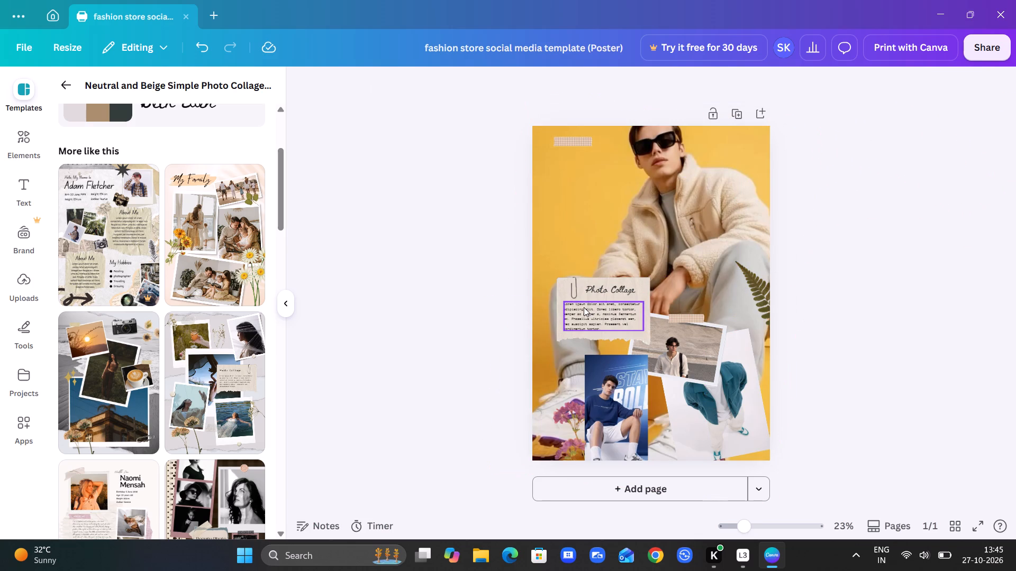
Move the body text paragraph off the Photo Collage paper note to the yellow background's upper-left area.
left_click_drag(584, 307, 565, 190)
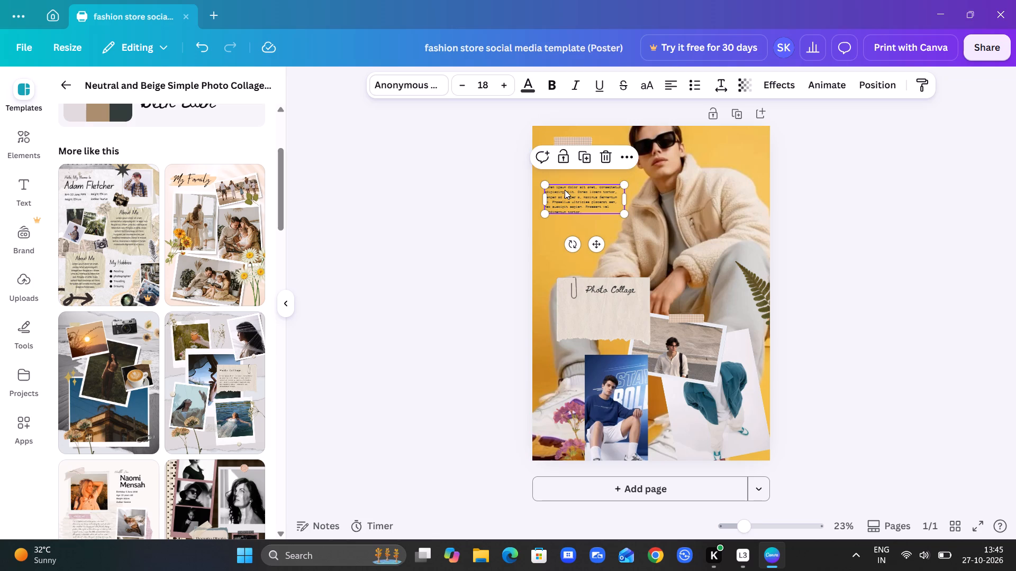
Enlarge the body text paragraph to about size 35.6 and place it near the poster's upper-left edge.
left_click_drag(547, 187, 537, 151)
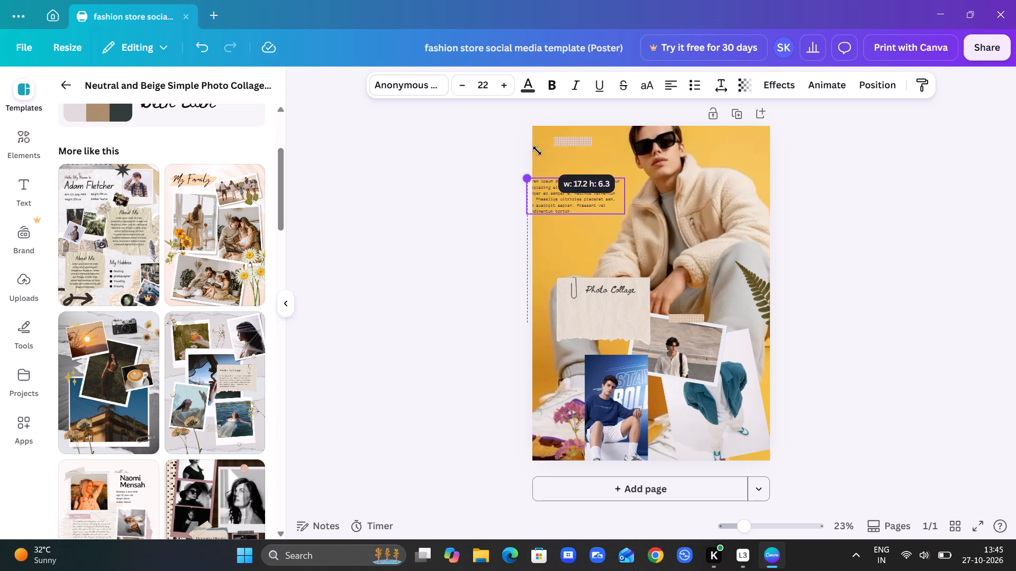
left_click_drag(537, 151, 493, 102)
left_click_drag(578, 197, 683, 201)
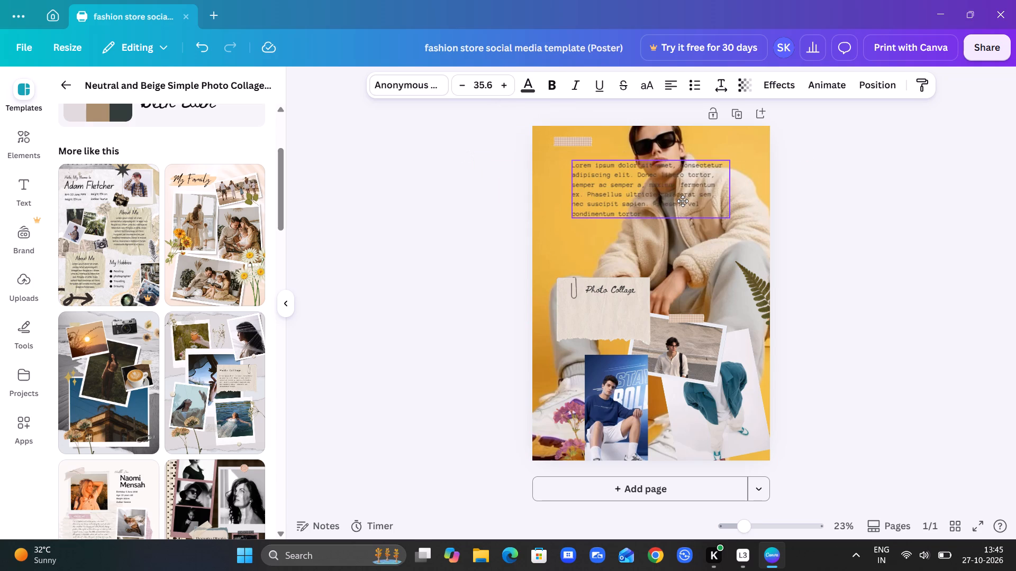
left_click_drag(683, 201, 648, 199)
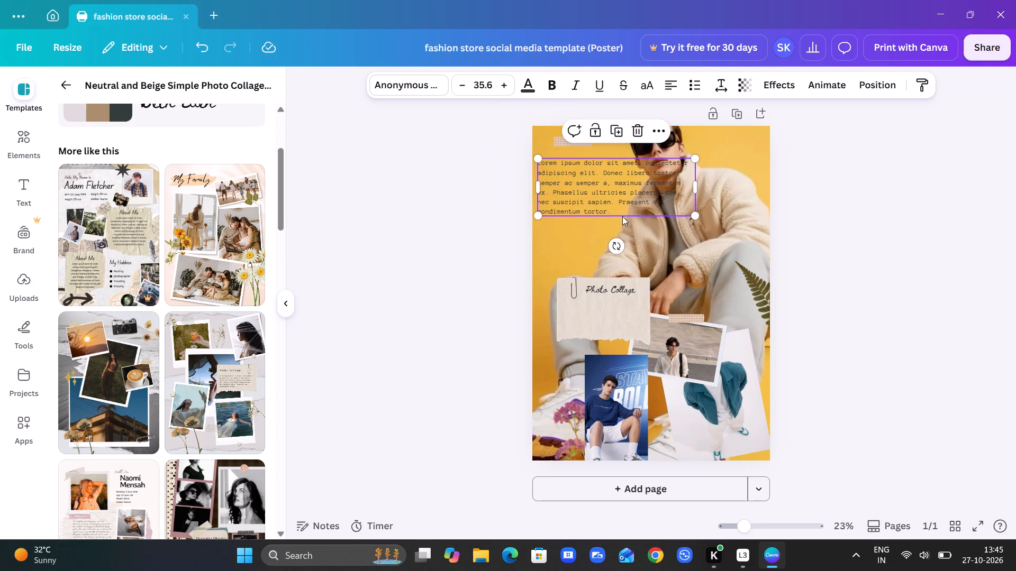
Narrow the body text box into a ten-line column beside the man, and shift it up to just below the tape strip.
left_click_drag(697, 187, 645, 191)
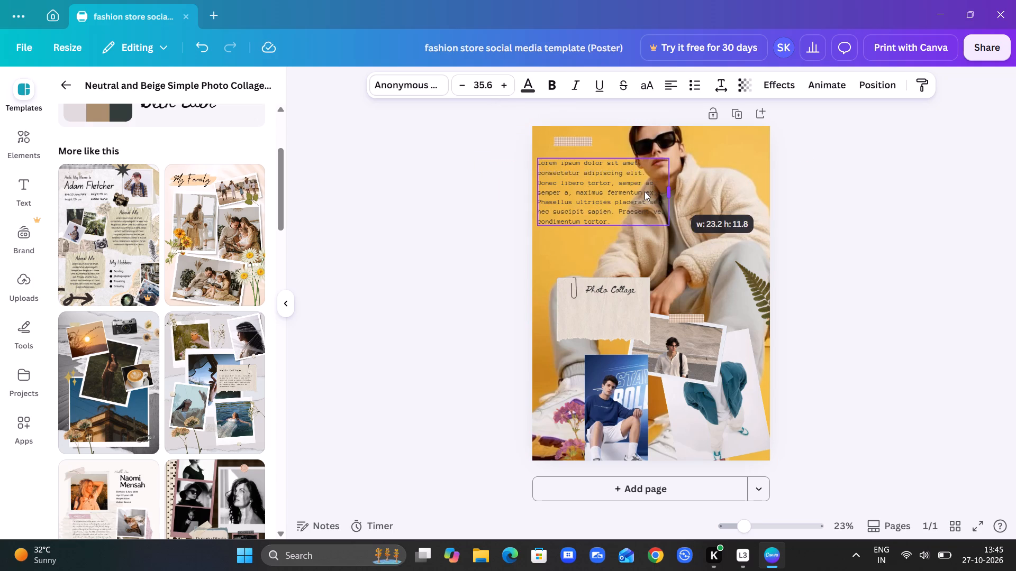
left_click_drag(645, 191, 622, 191)
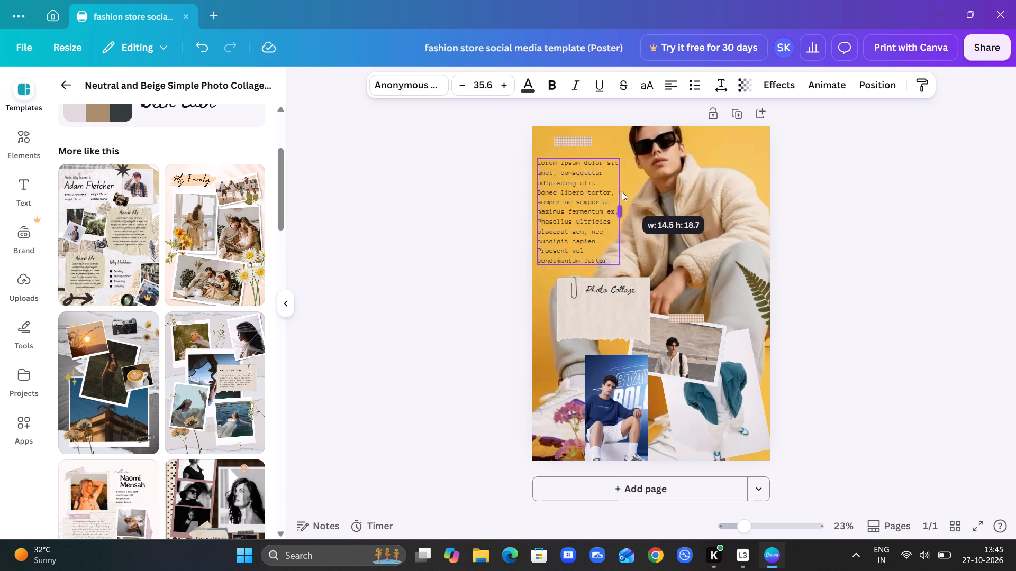
left_click_drag(622, 191, 631, 188)
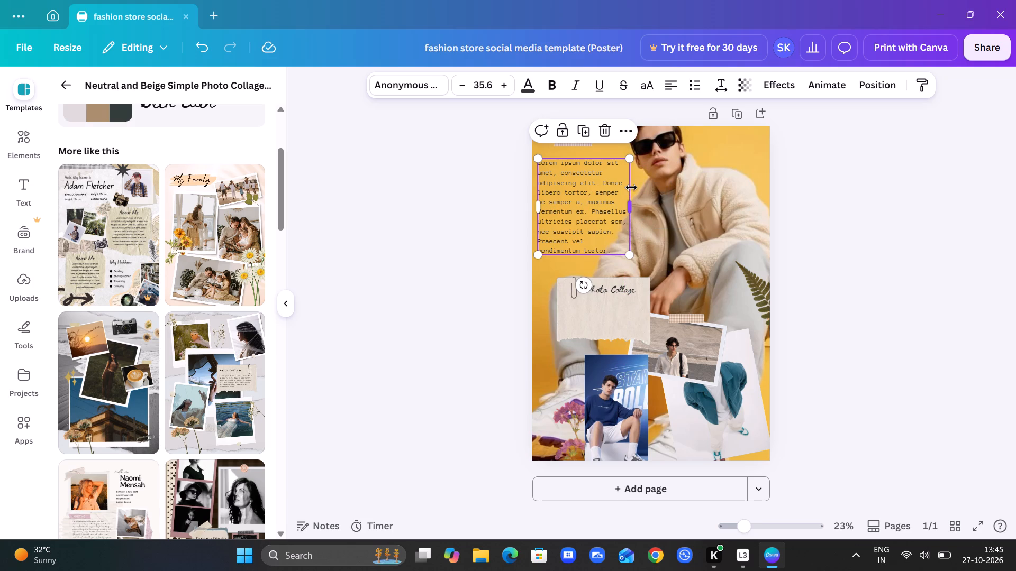
left_click(435, 321)
left_click_drag(569, 215, 568, 207)
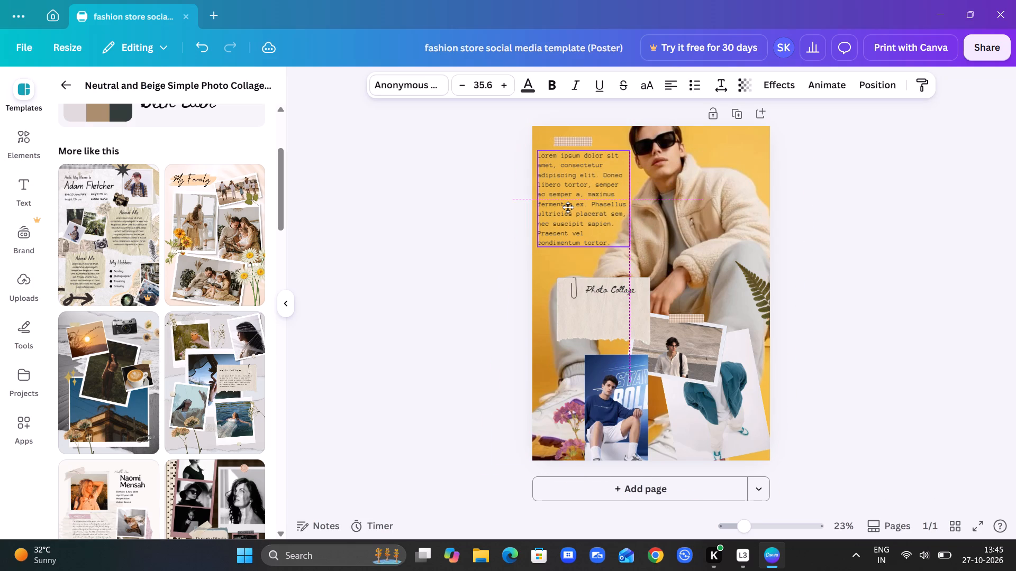
left_click_drag(568, 207, 569, 207)
left_click(486, 213)
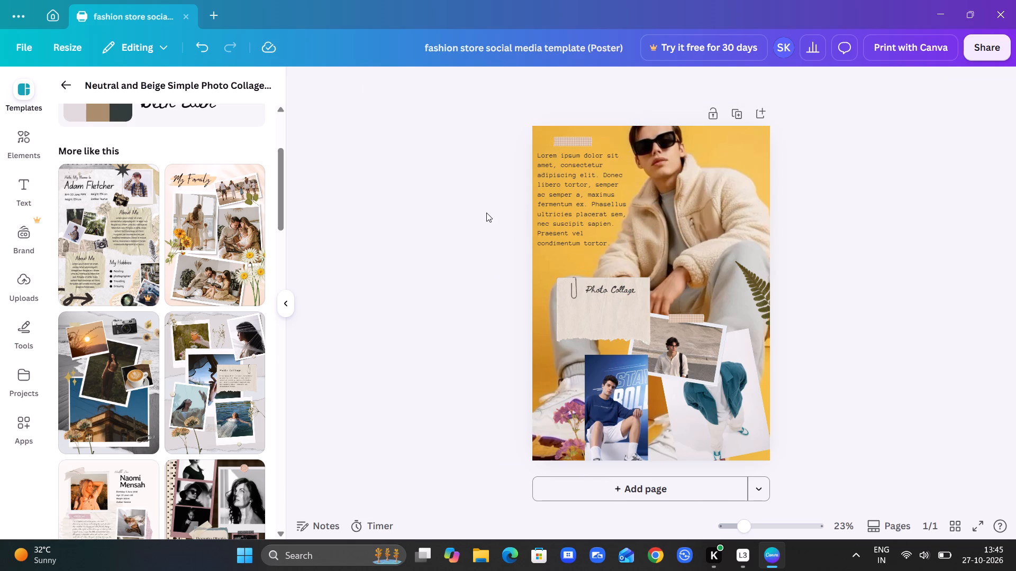
Shift the large yellow-background photo slightly to the right so the man sits clear of the body text column.
left_click_drag(670, 197, 675, 202)
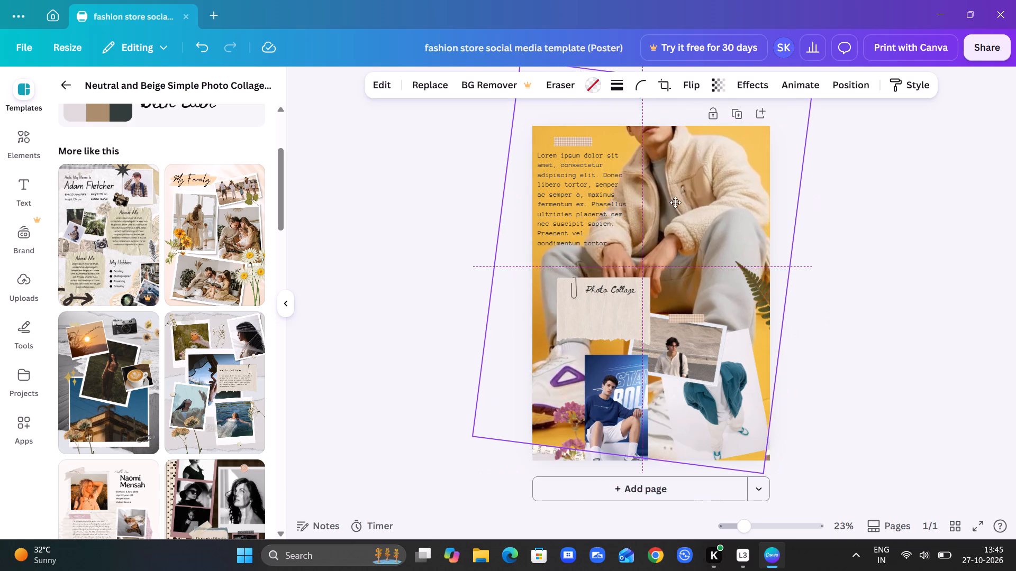
left_click_drag(675, 202, 670, 219)
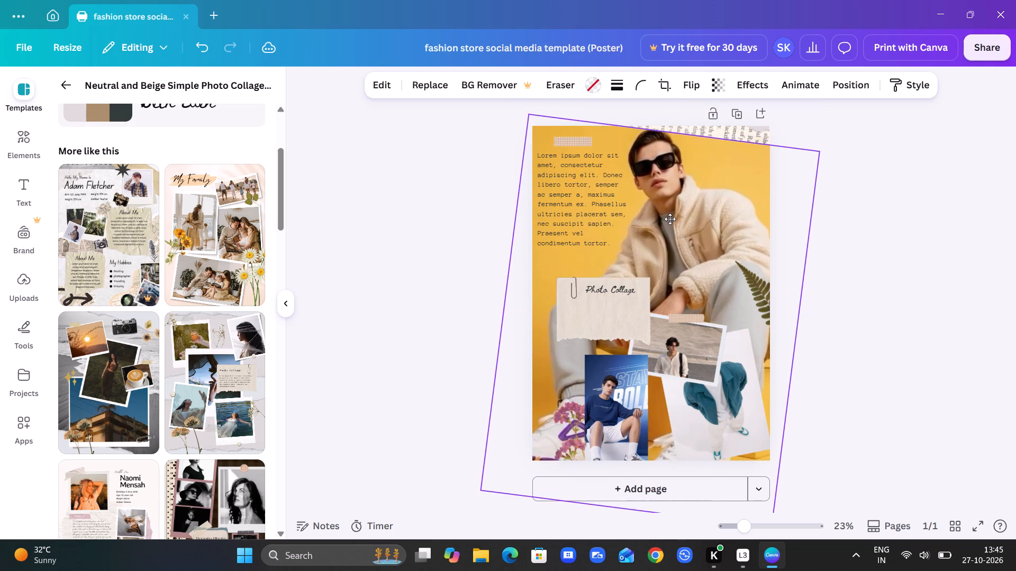
left_click_drag(670, 219, 668, 195)
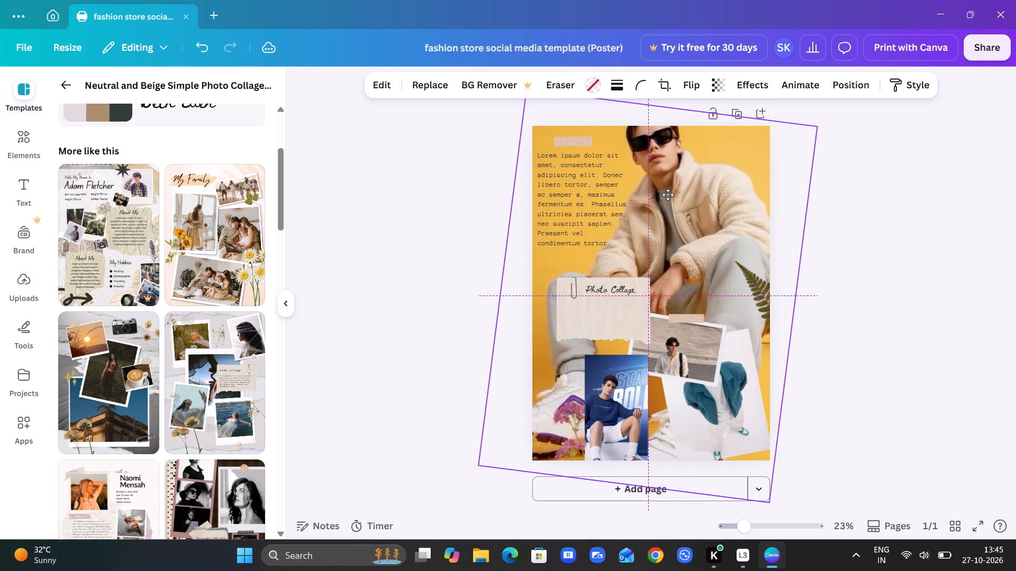
left_click_drag(668, 195, 690, 207)
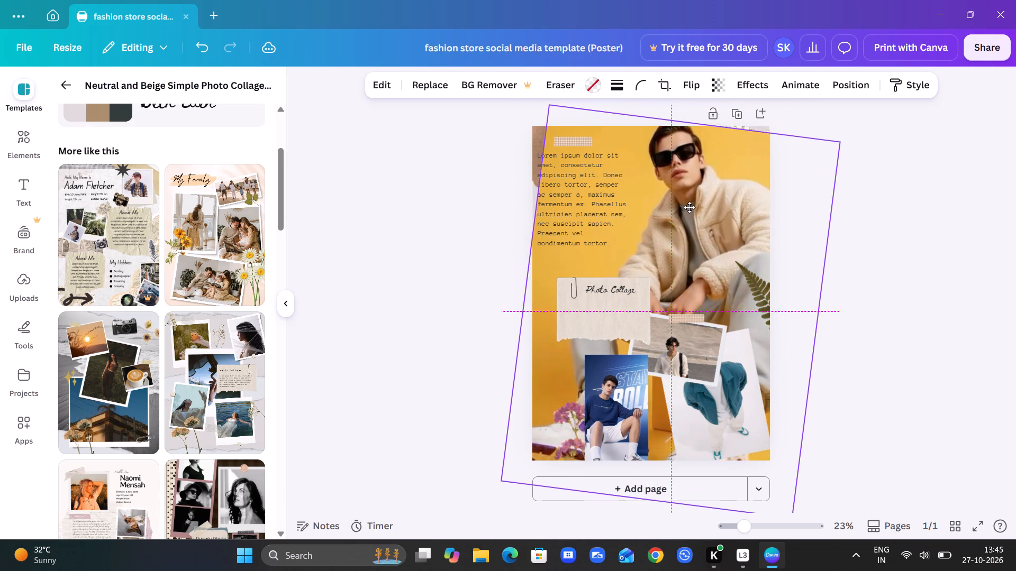
left_click_drag(690, 207, 668, 201)
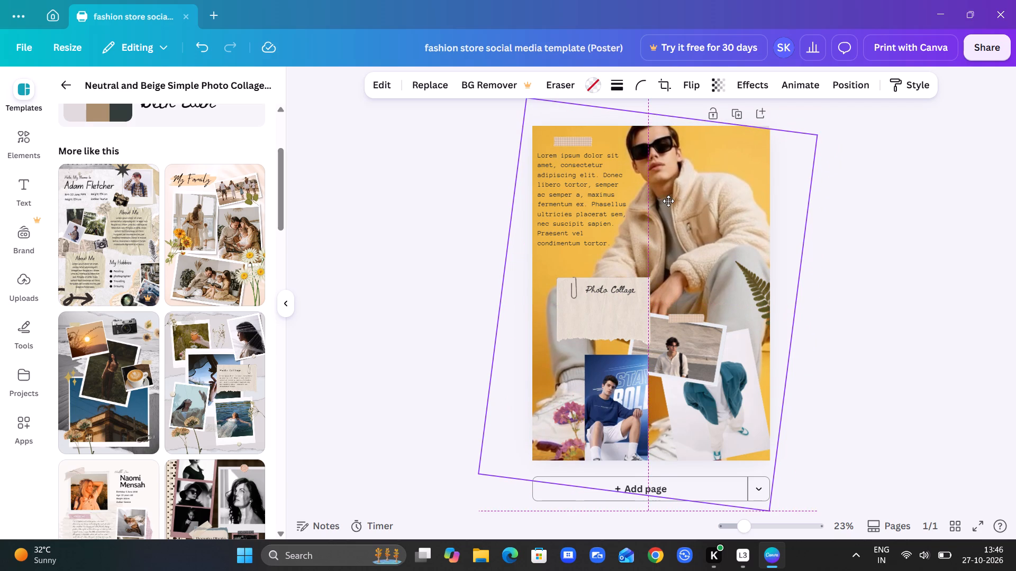
left_click_drag(668, 201, 673, 198)
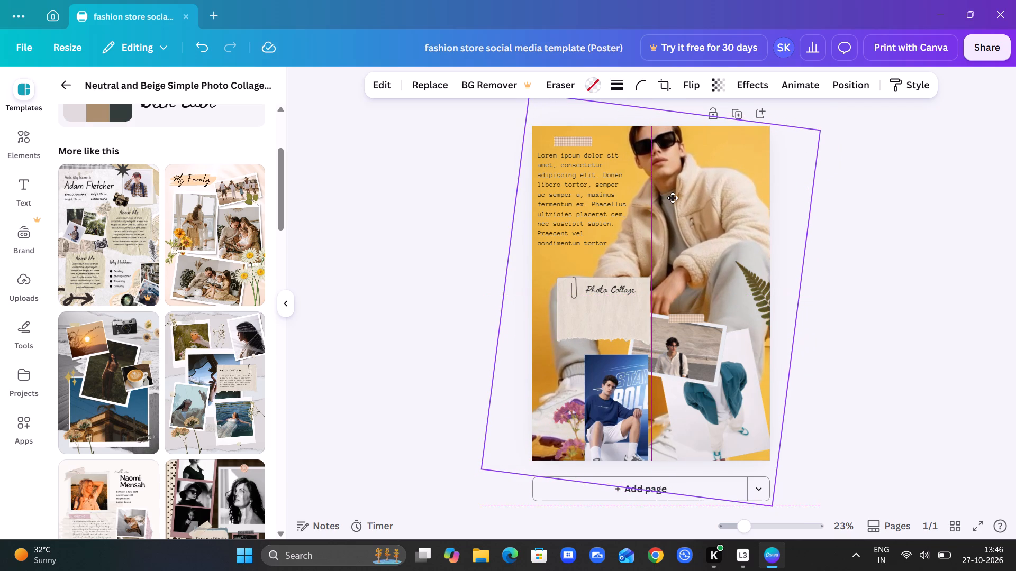
left_click_drag(673, 198, 682, 201)
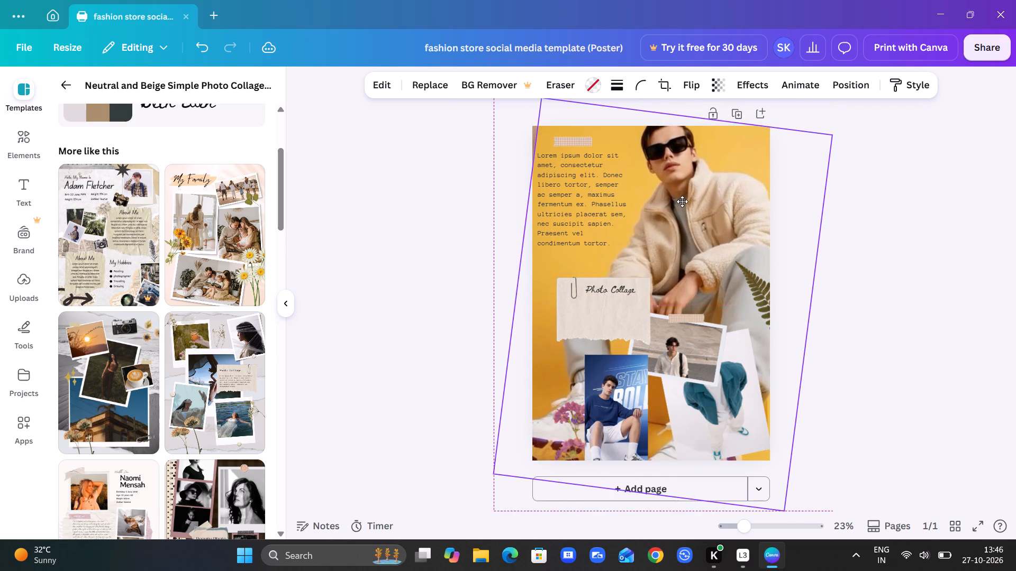
left_click_drag(682, 201, 681, 200)
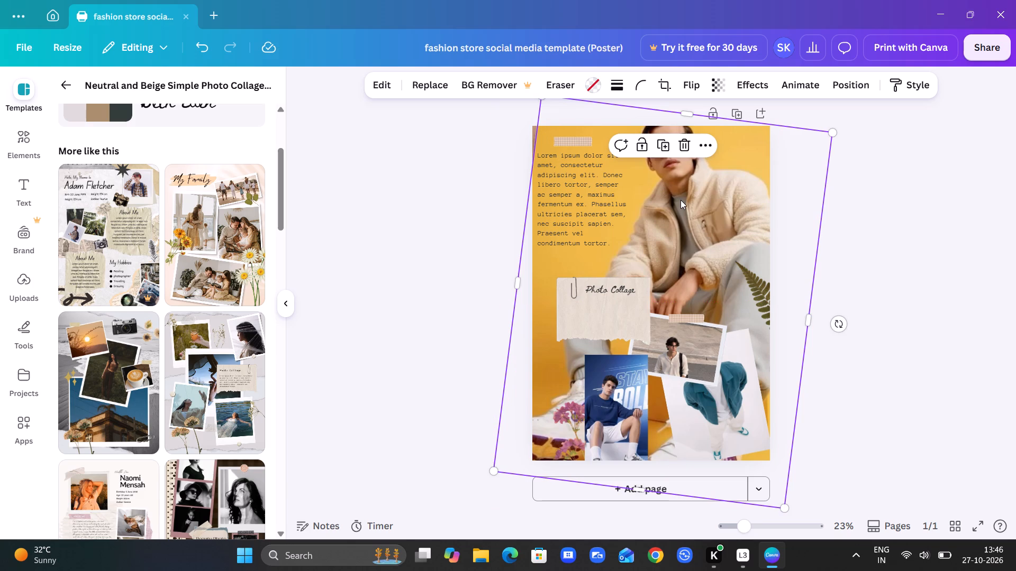
left_click(510, 210)
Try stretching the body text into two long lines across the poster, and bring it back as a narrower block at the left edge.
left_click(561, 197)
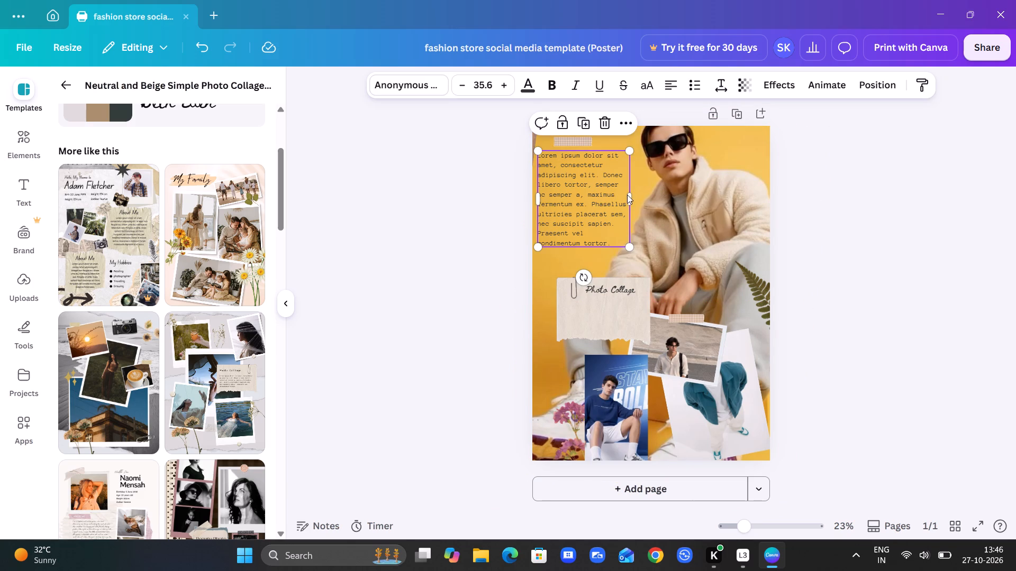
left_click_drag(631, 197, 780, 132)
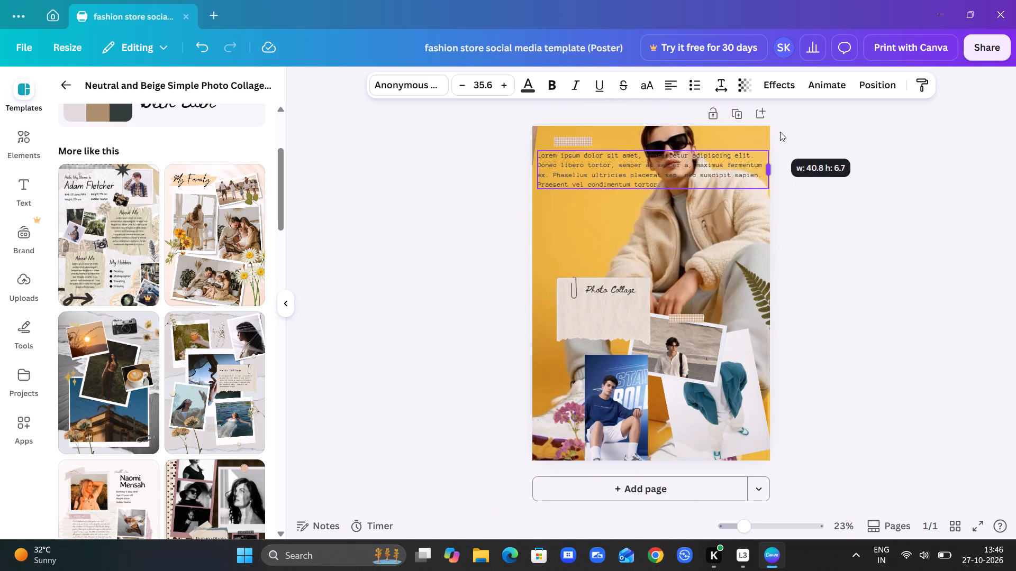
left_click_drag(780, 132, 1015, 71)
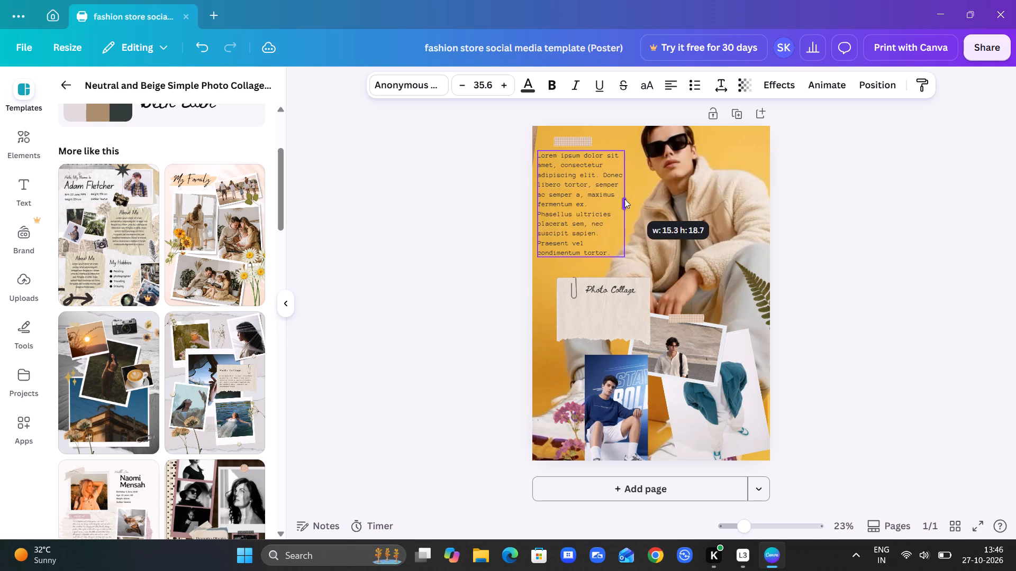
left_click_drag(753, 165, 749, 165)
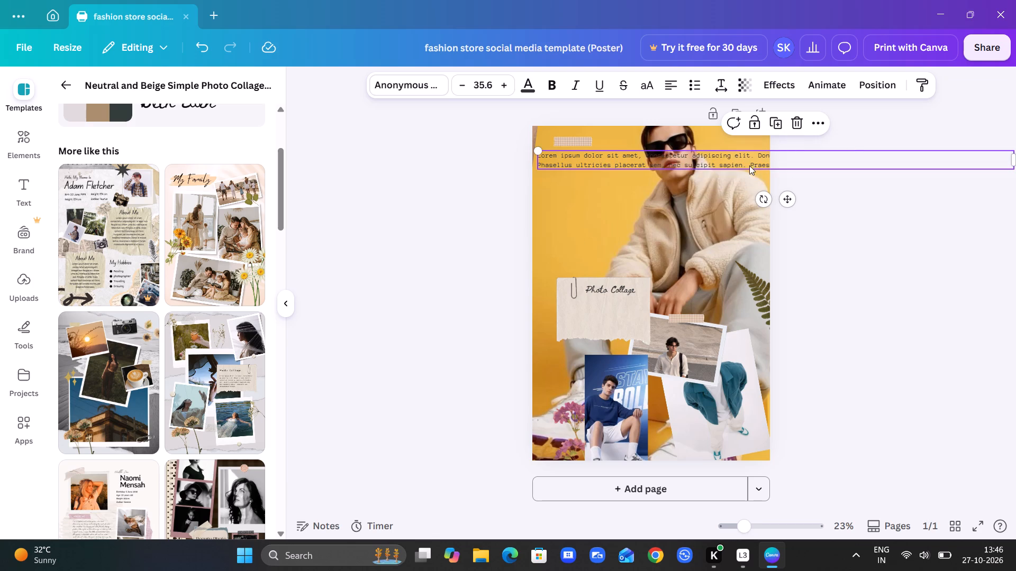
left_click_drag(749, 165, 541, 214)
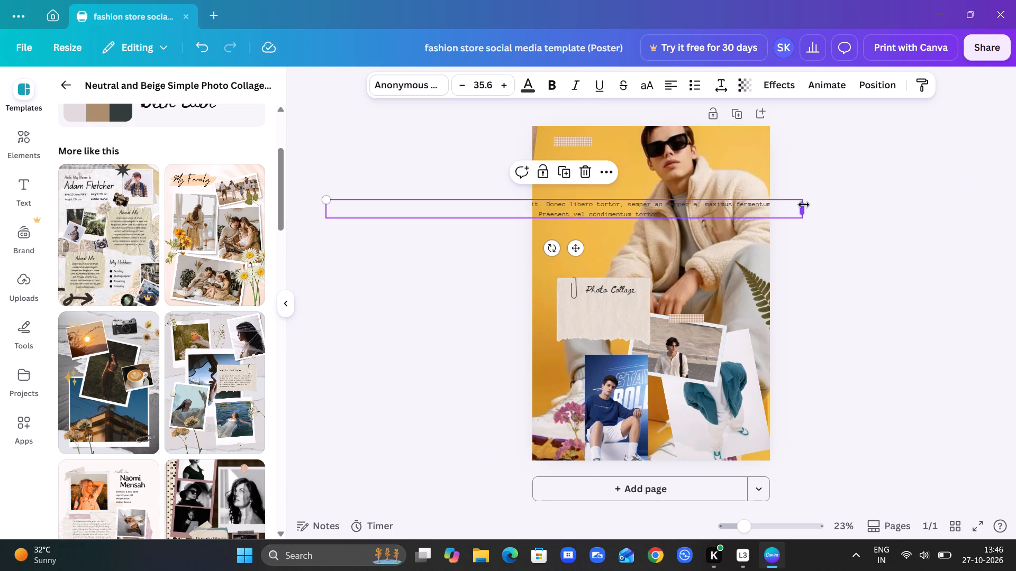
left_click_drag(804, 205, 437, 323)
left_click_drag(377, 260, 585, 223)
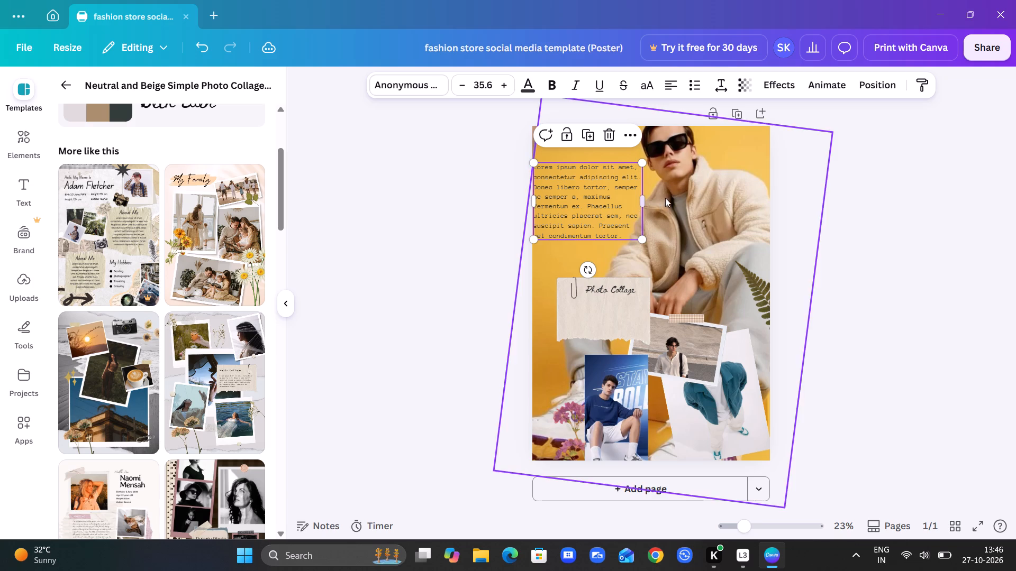
Try several widths for the body text box, make it a narrow eleven-line column, and set it slightly in from the poster's left edge.
left_click_drag(645, 198, 584, 223)
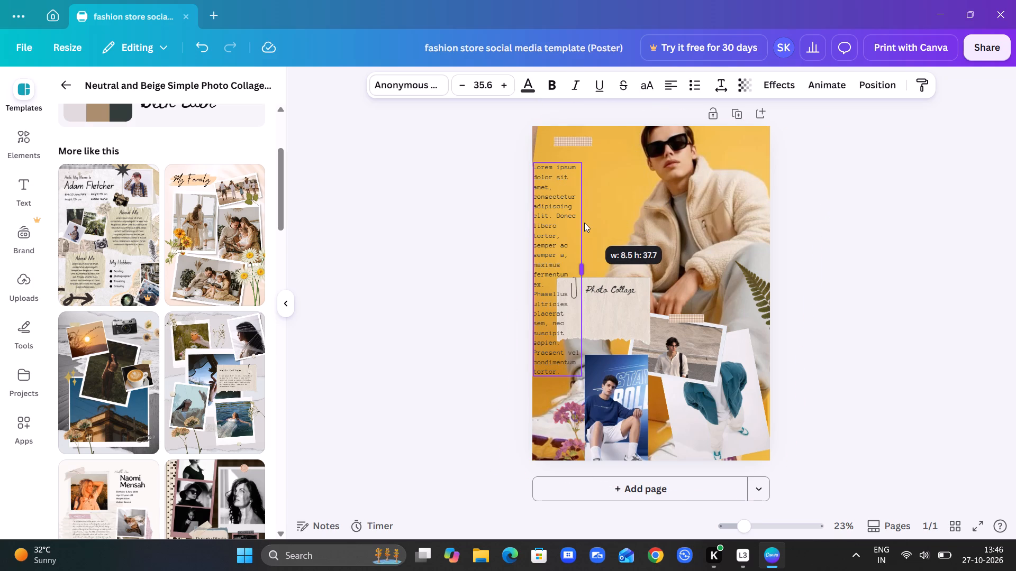
left_click_drag(584, 223, 574, 222)
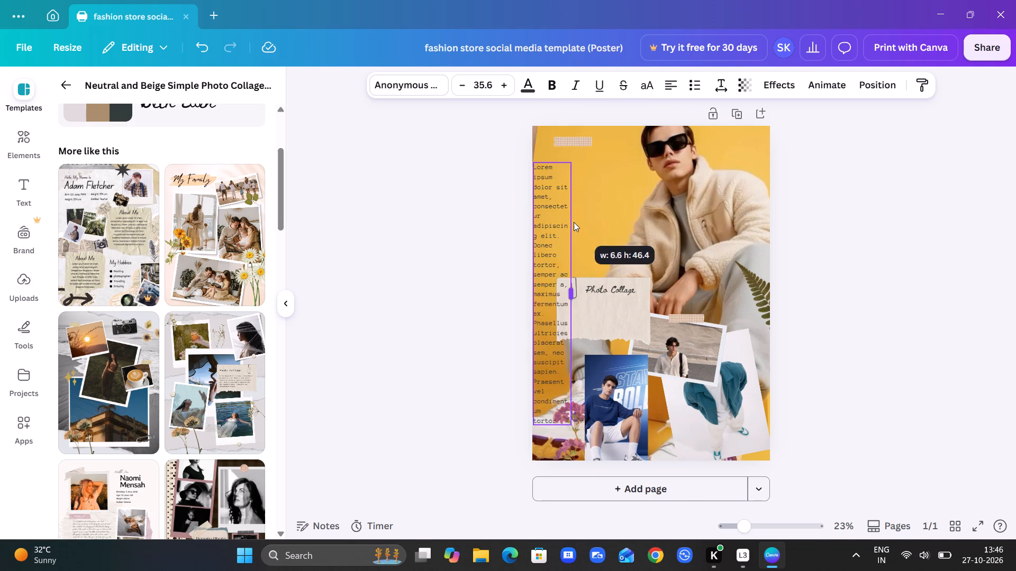
left_click_drag(574, 222, 559, 231)
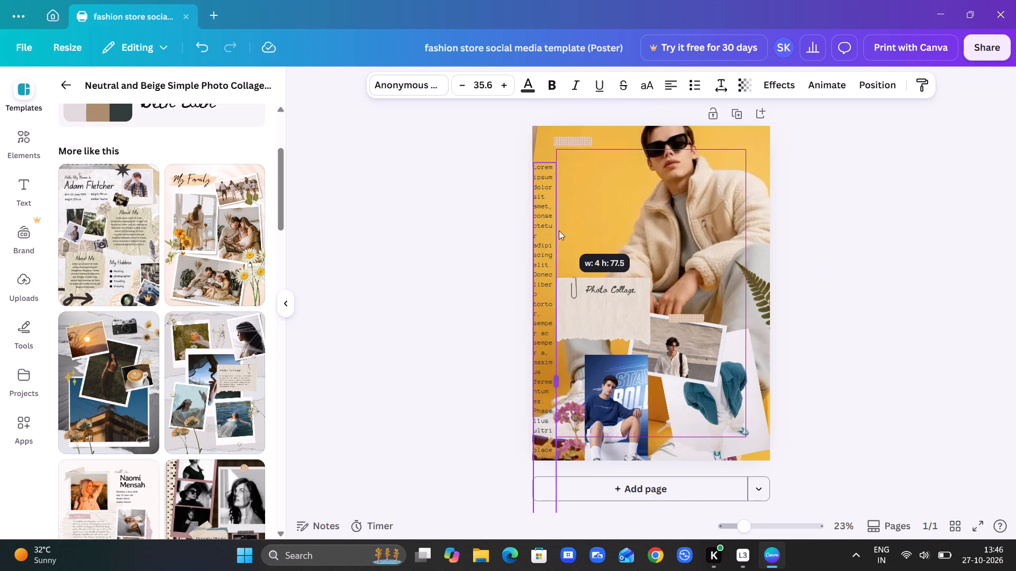
left_click_drag(559, 231, 584, 216)
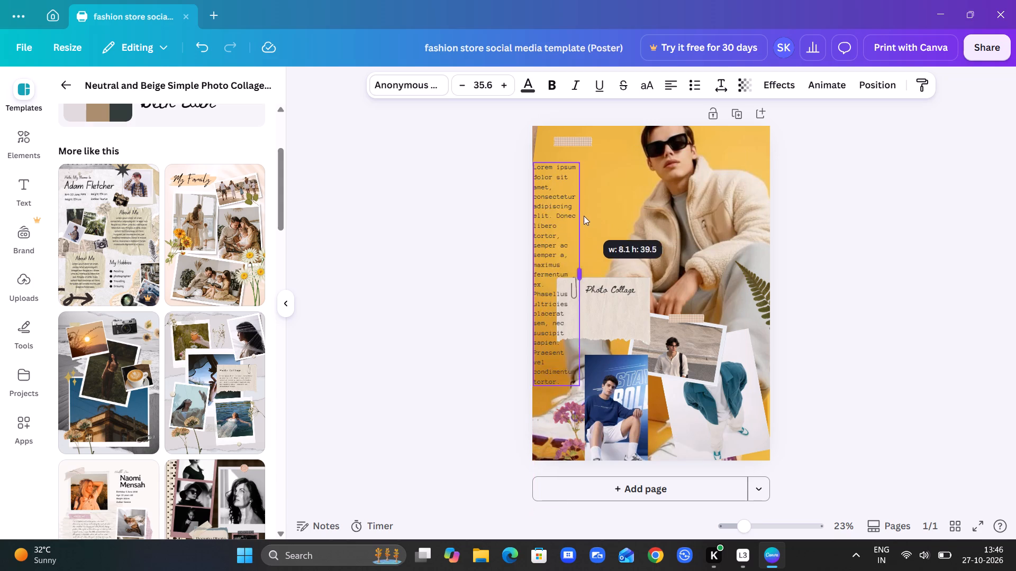
left_click_drag(584, 216, 628, 206)
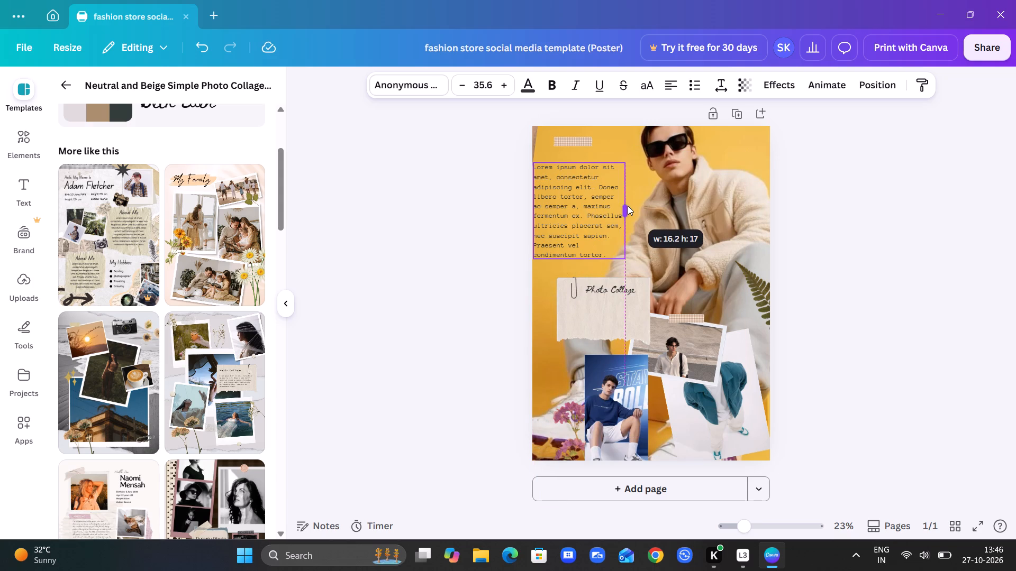
left_click_drag(628, 206, 638, 198)
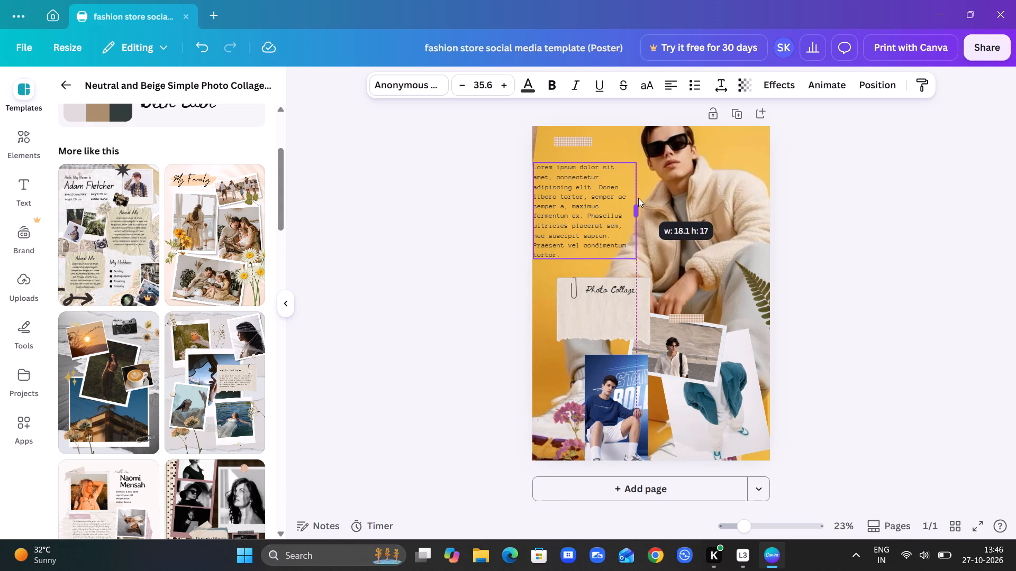
left_click_drag(638, 198, 621, 202)
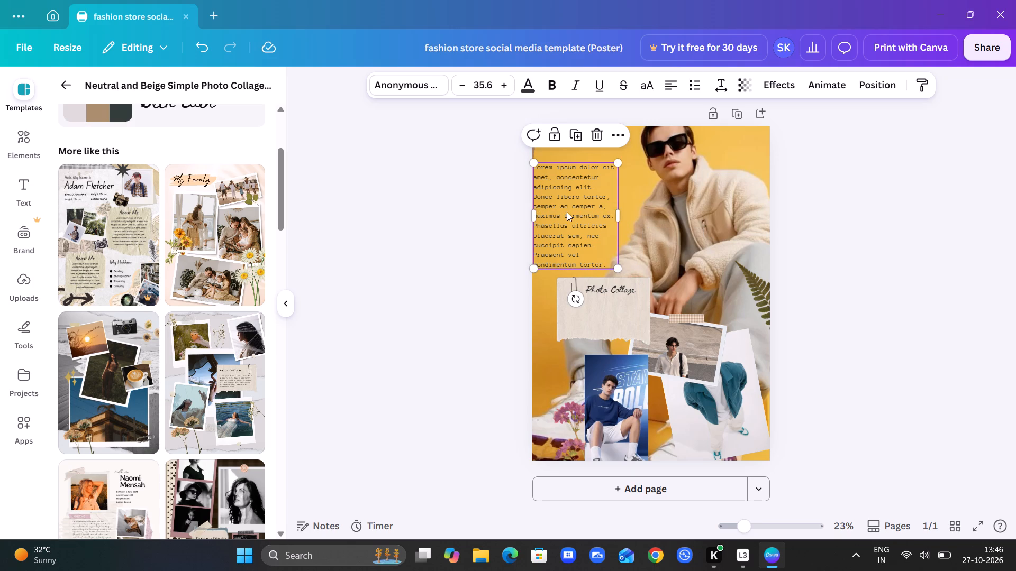
left_click_drag(567, 212, 573, 208)
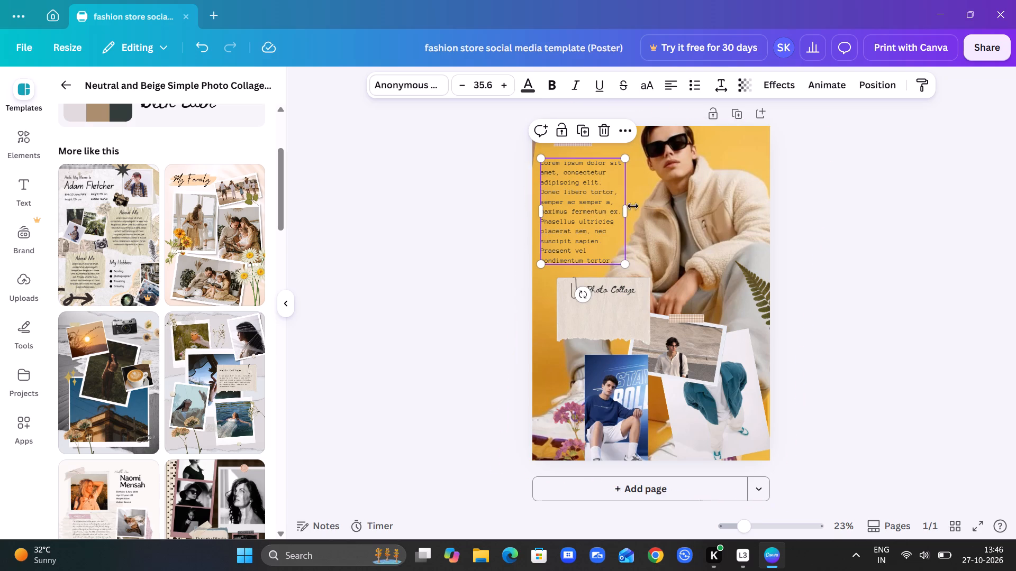
Try several wider widths for the body text box and settle on a ten-line column about 16.4 wide beside the man.
left_click(624, 207)
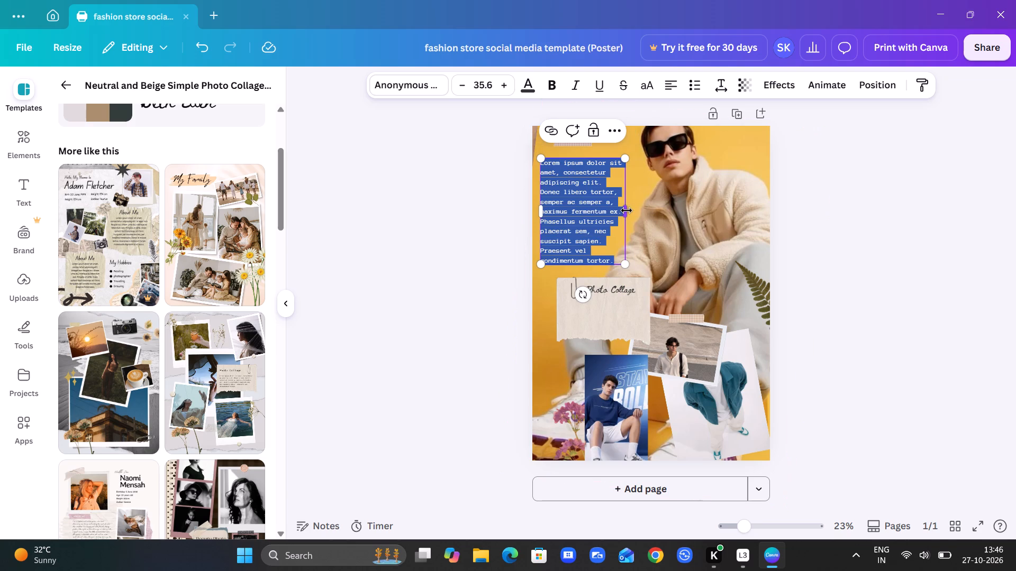
left_click_drag(627, 210, 687, 195)
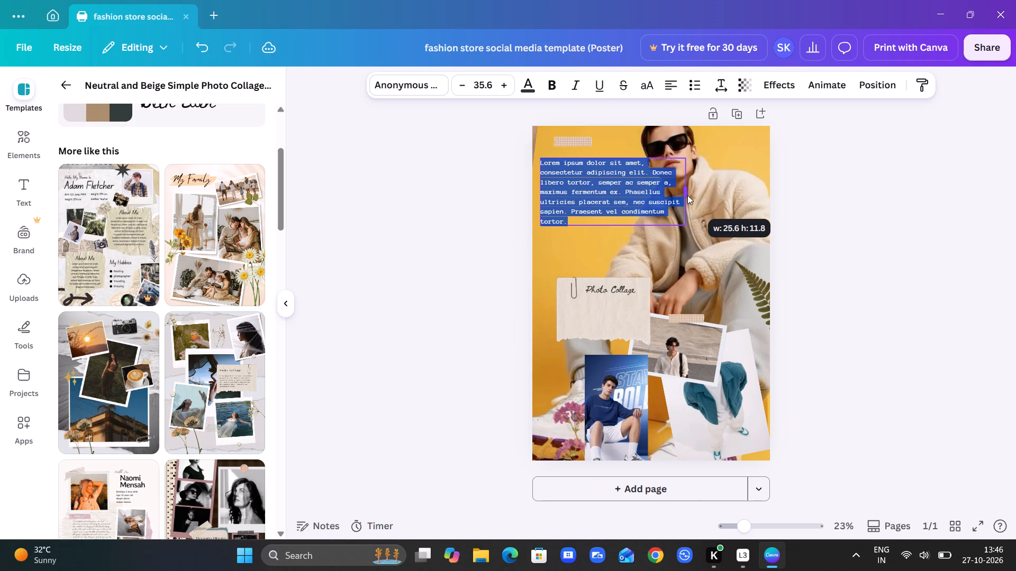
left_click_drag(687, 195, 688, 195)
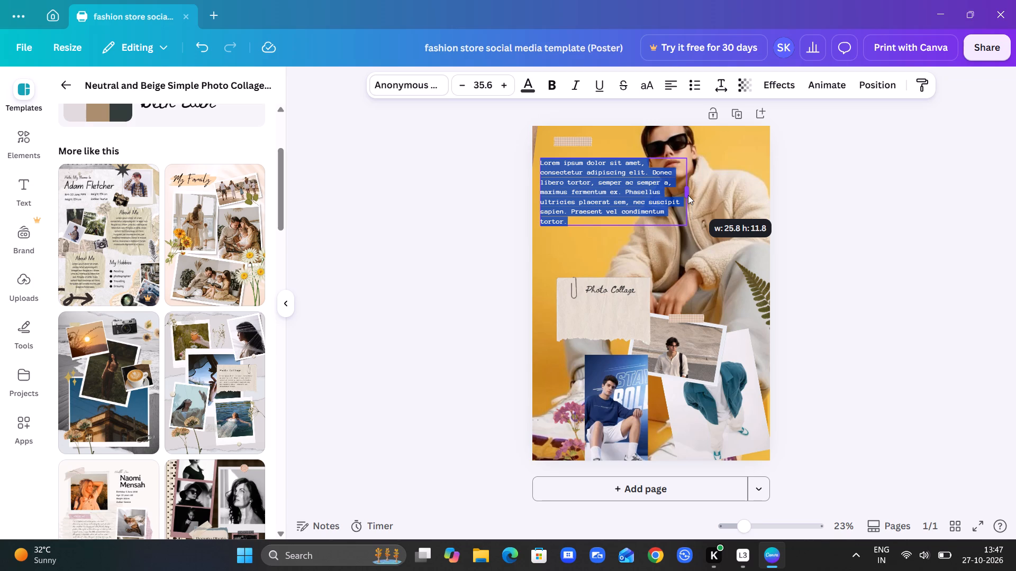
left_click_drag(688, 195, 679, 198)
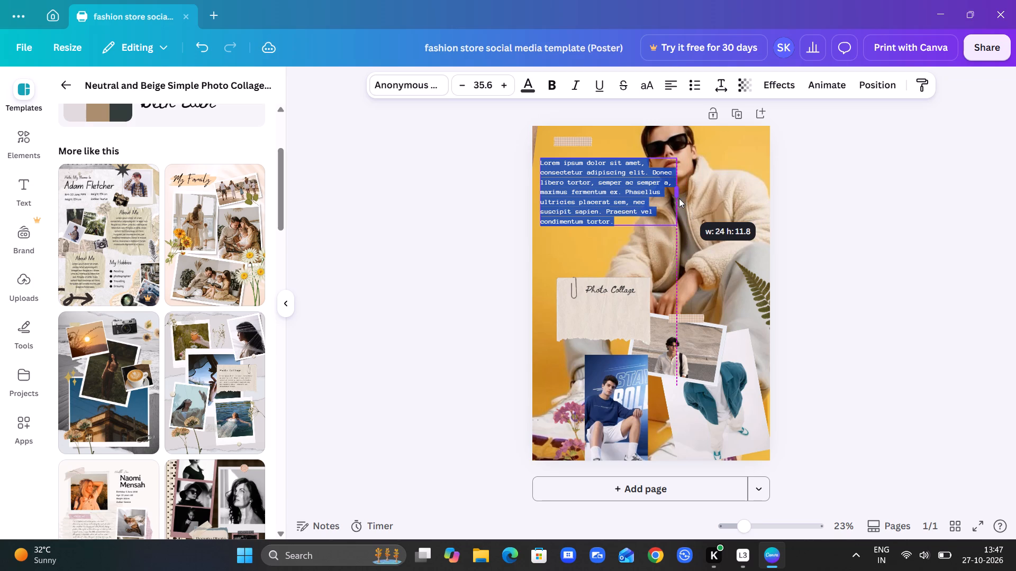
left_click_drag(679, 198, 710, 190)
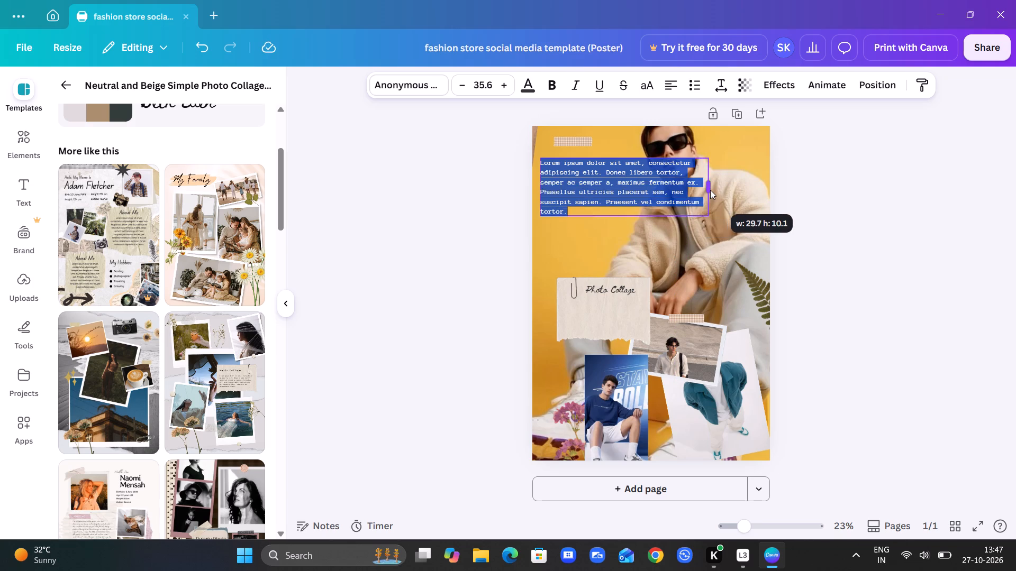
left_click_drag(710, 190, 697, 192)
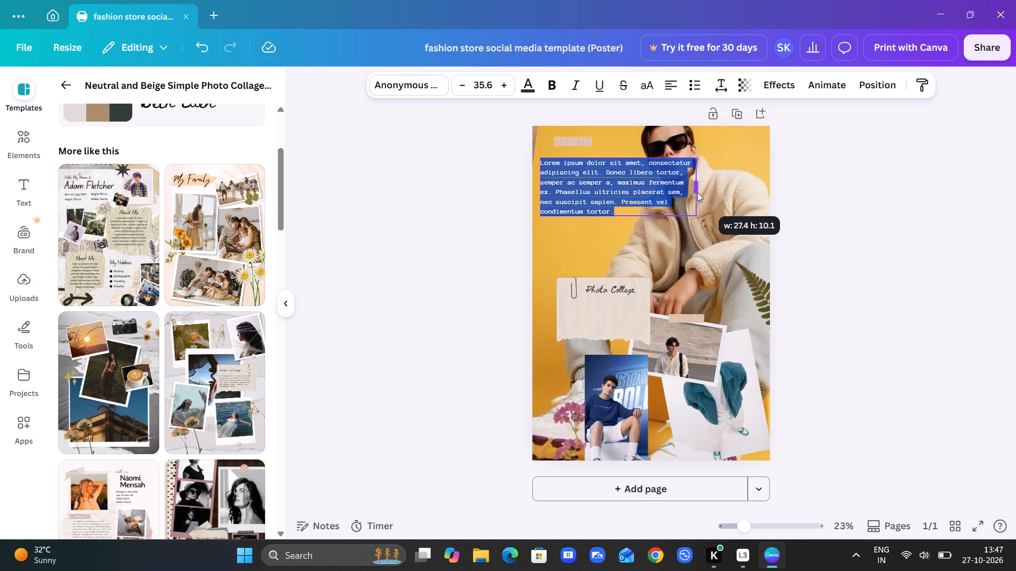
left_click_drag(697, 192, 674, 201)
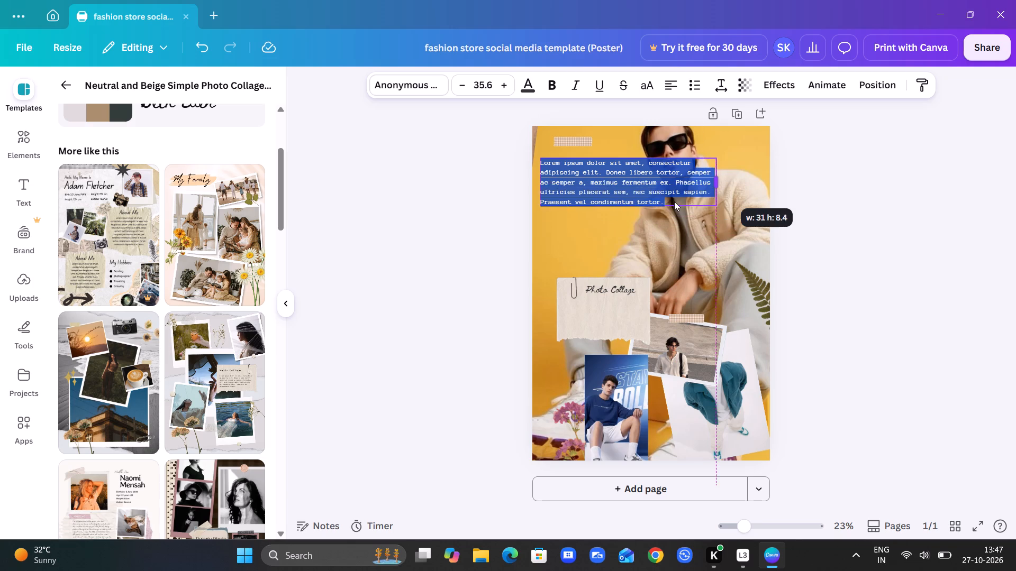
left_click_drag(674, 201, 647, 210)
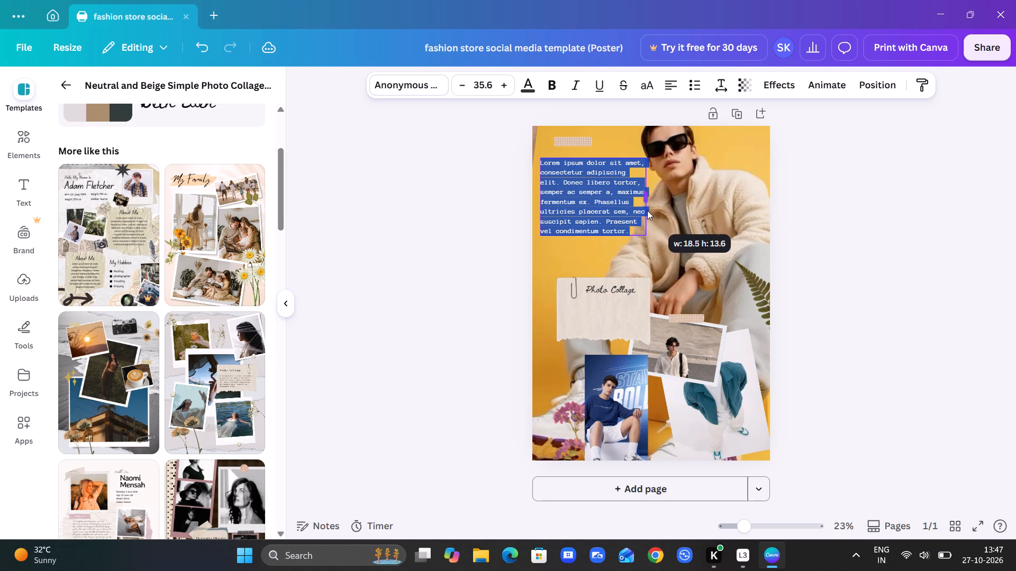
left_click_drag(647, 210, 635, 215)
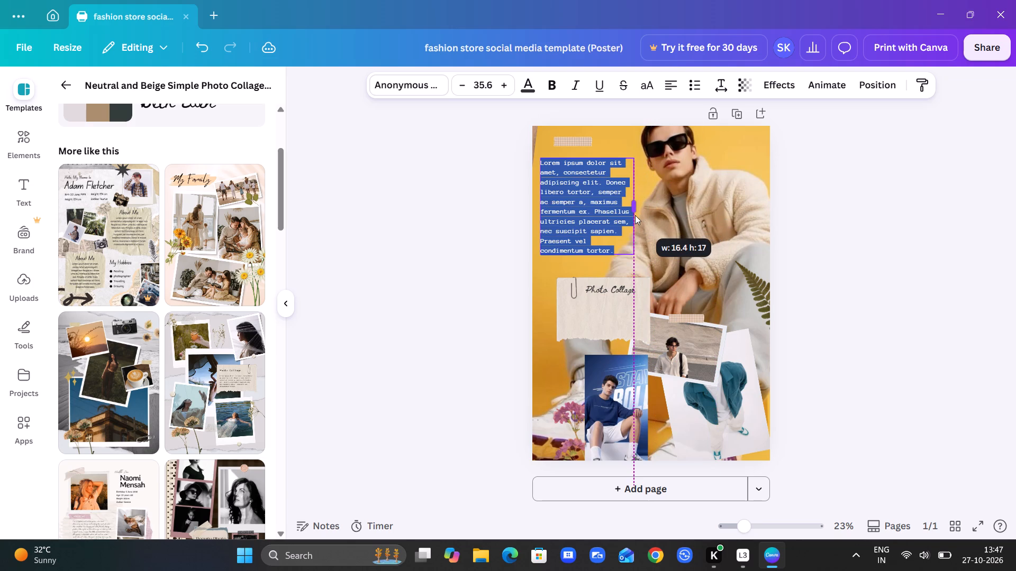
left_click_drag(635, 215, 638, 213)
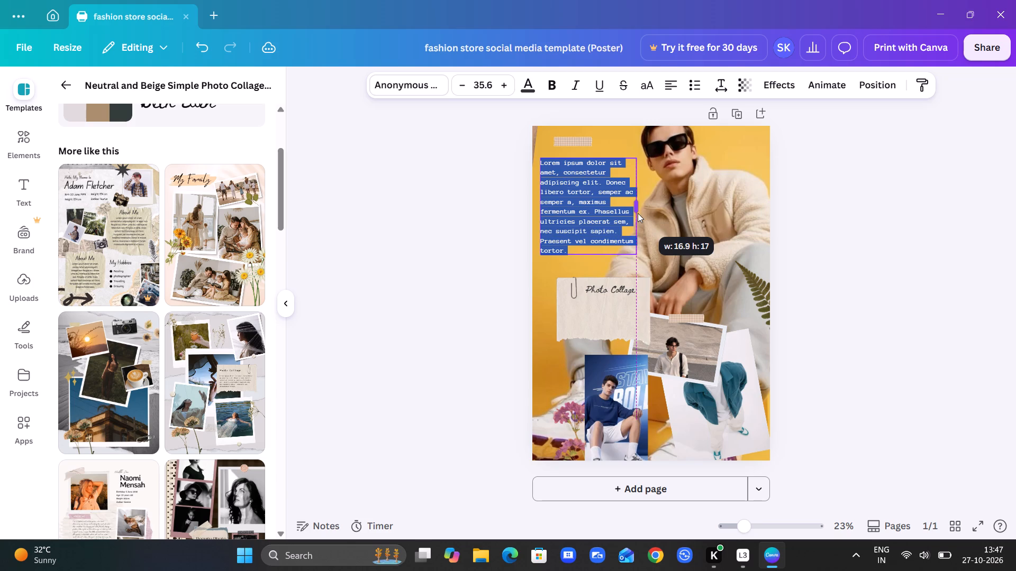
left_click_drag(638, 213, 676, 194)
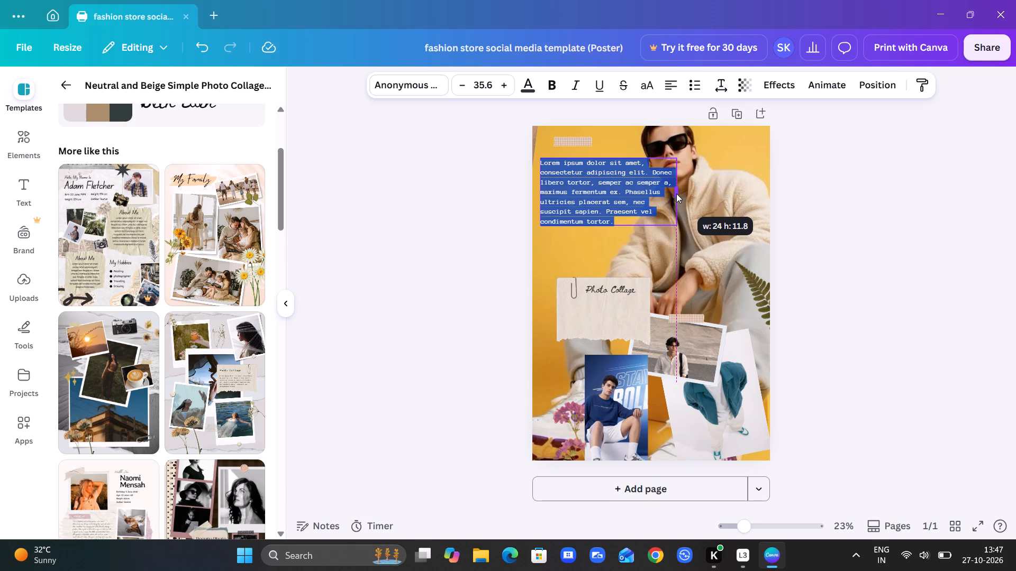
left_click_drag(676, 194, 698, 174)
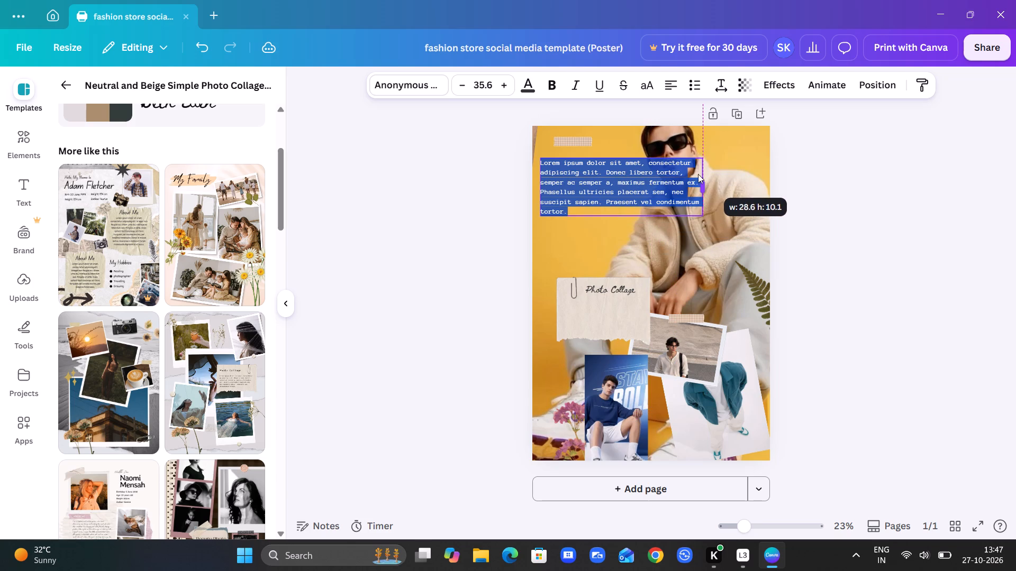
left_click_drag(698, 174, 678, 190)
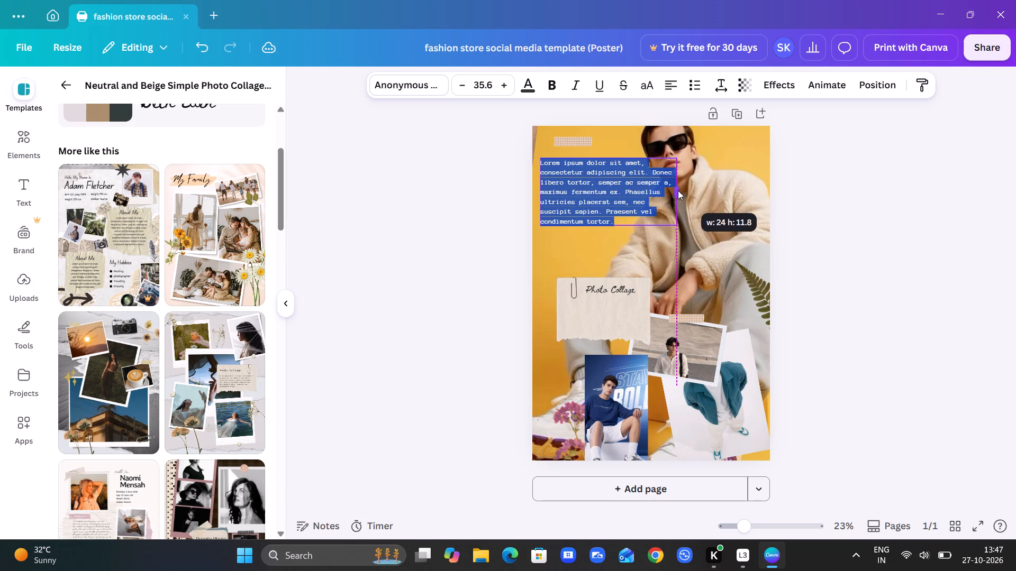
left_click_drag(678, 190, 642, 209)
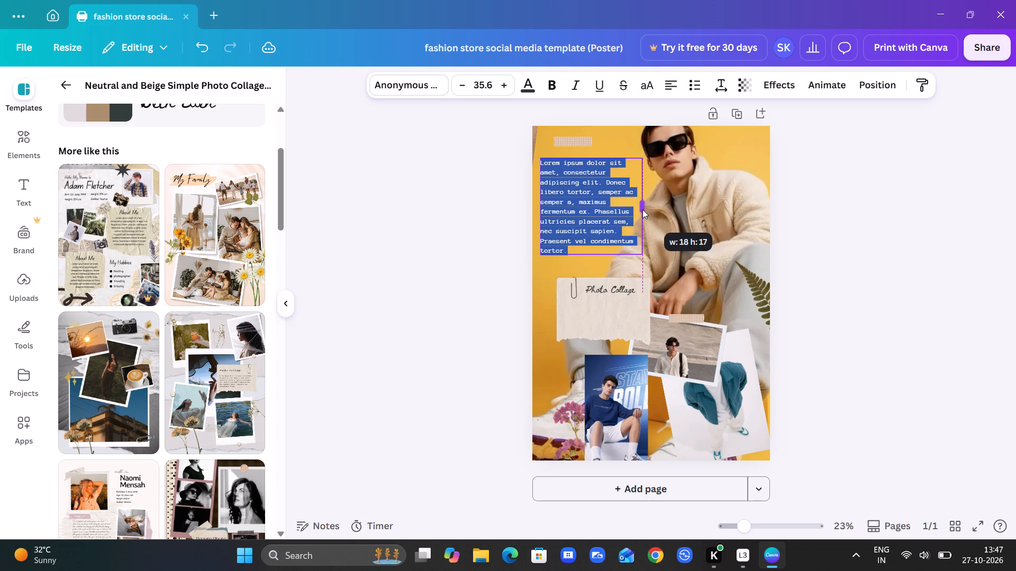
left_click_drag(642, 209, 638, 209)
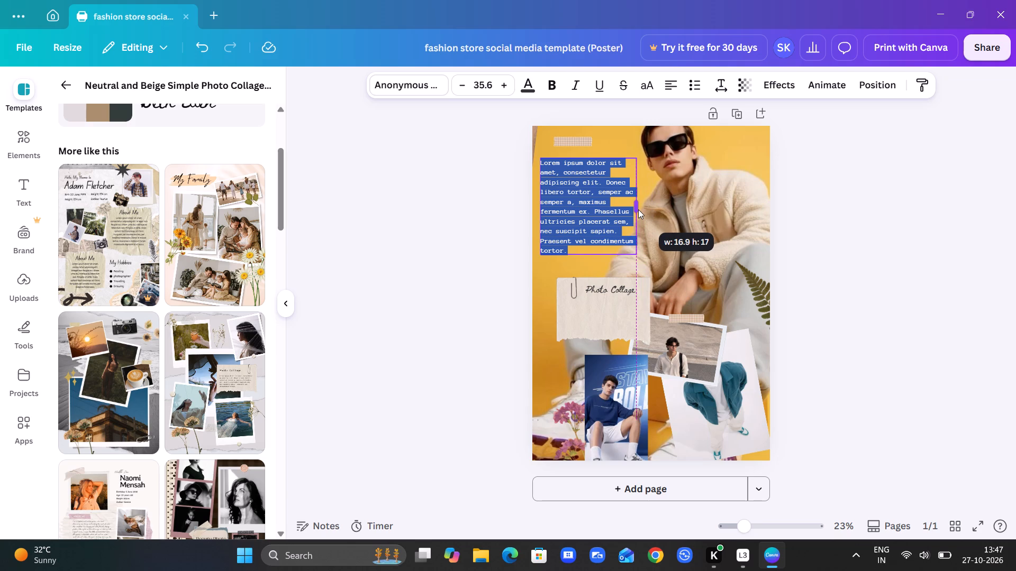
left_click_drag(638, 209, 641, 209)
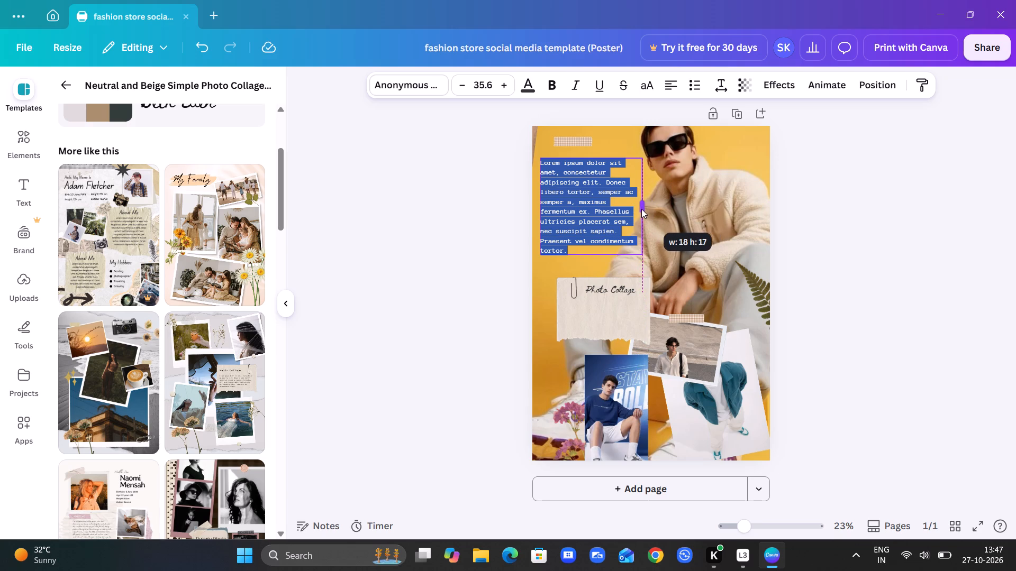
left_click_drag(641, 209, 631, 214)
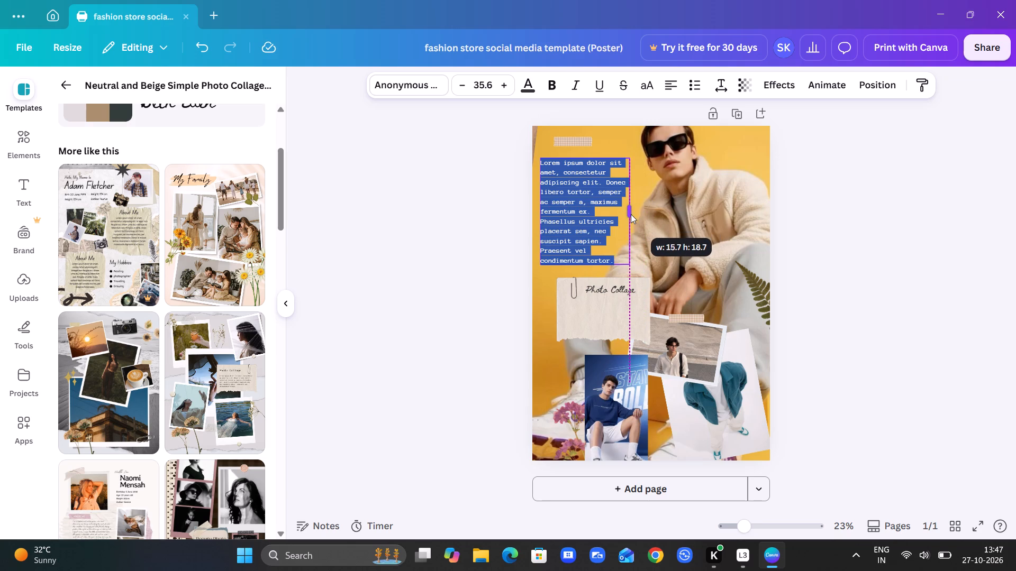
left_click_drag(631, 214, 635, 209)
left_click(439, 247)
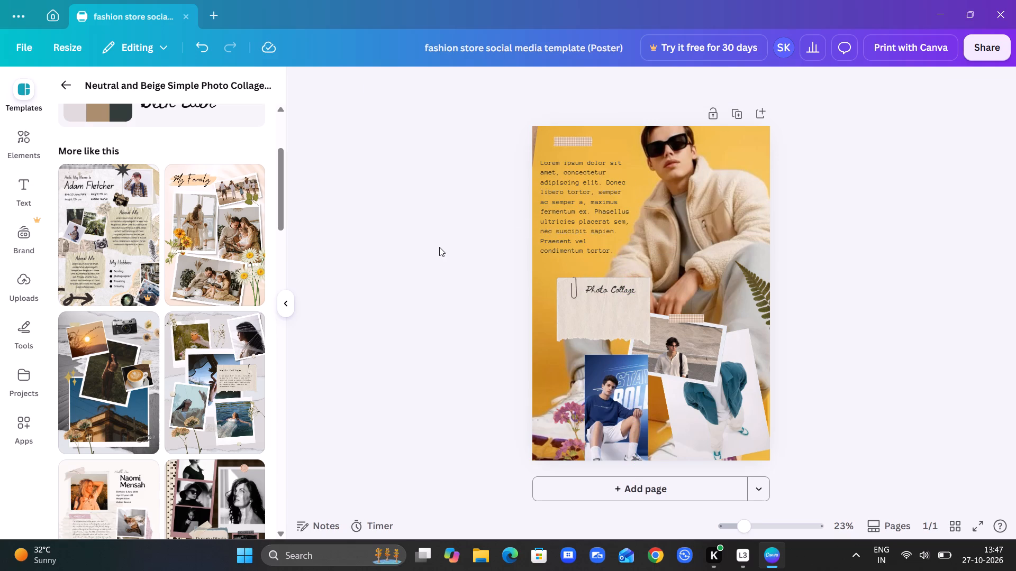
Nudge the body text column slightly up towards the tape strip.
left_click(574, 197)
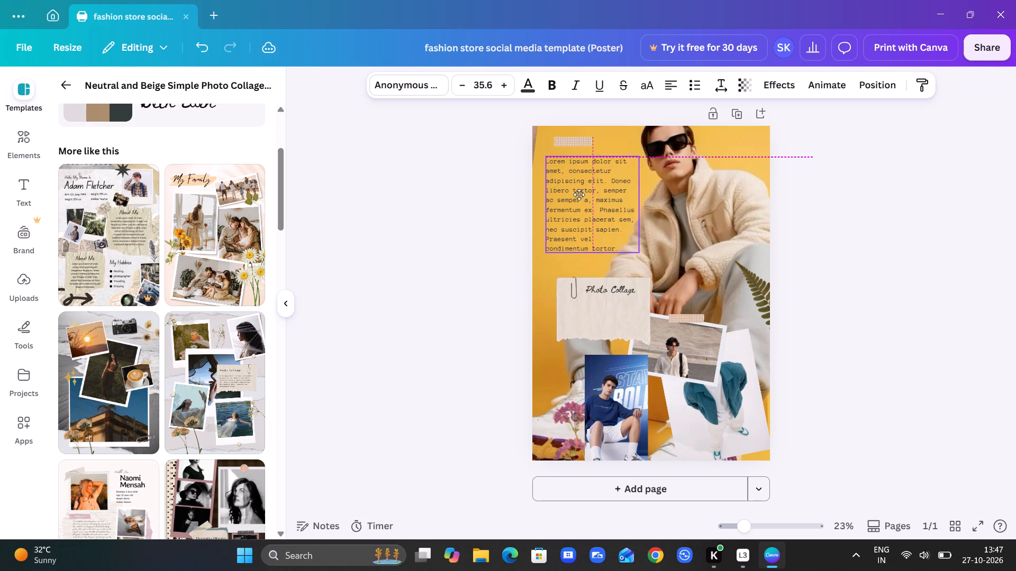
Enlarge the blue photo of the seated man at the poster's bottom and widen it out past the poster's left edge.
left_click(616, 408)
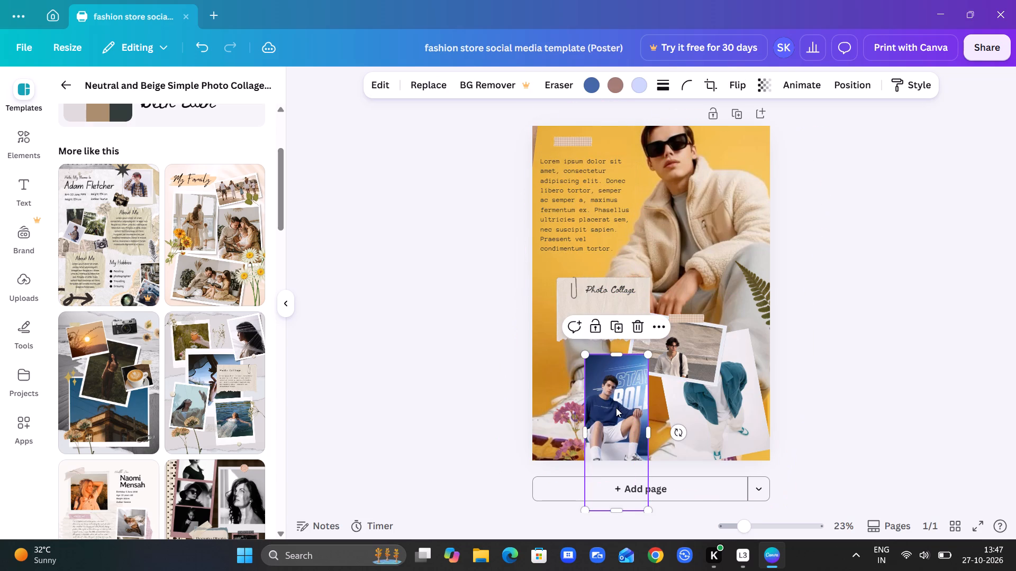
left_click_drag(649, 354, 741, 216)
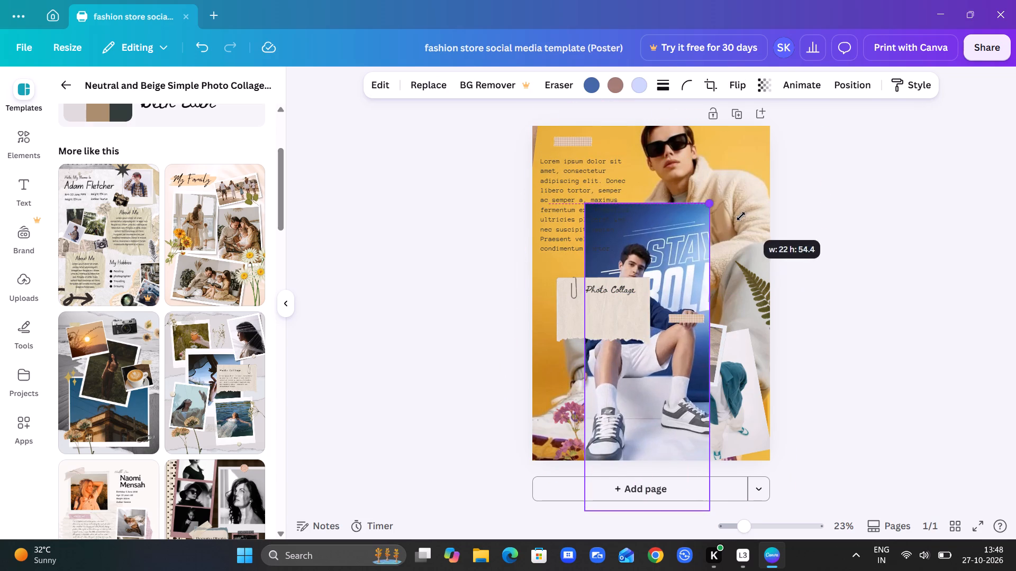
left_click_drag(741, 216, 805, 187)
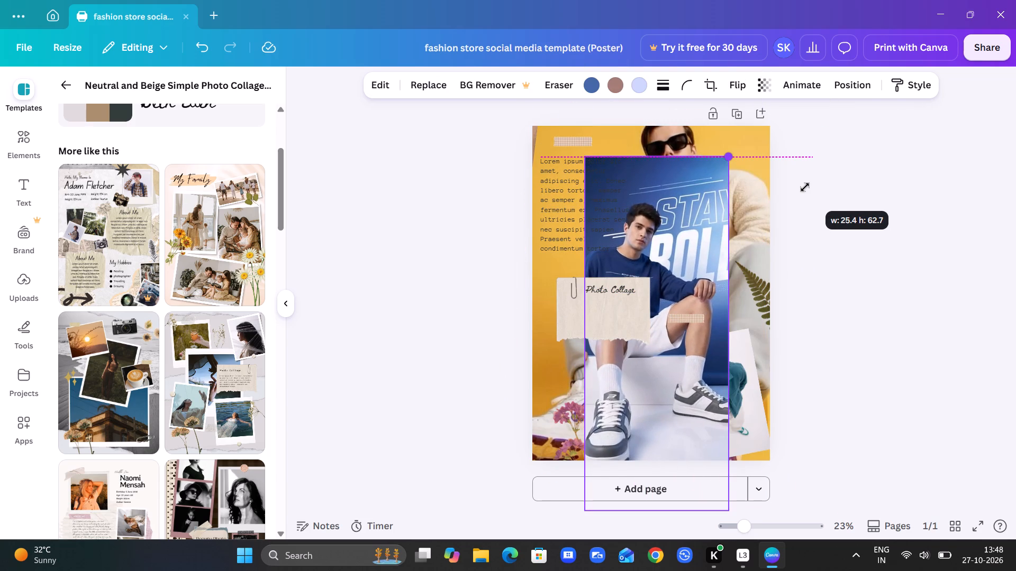
left_click_drag(805, 187, 720, 303)
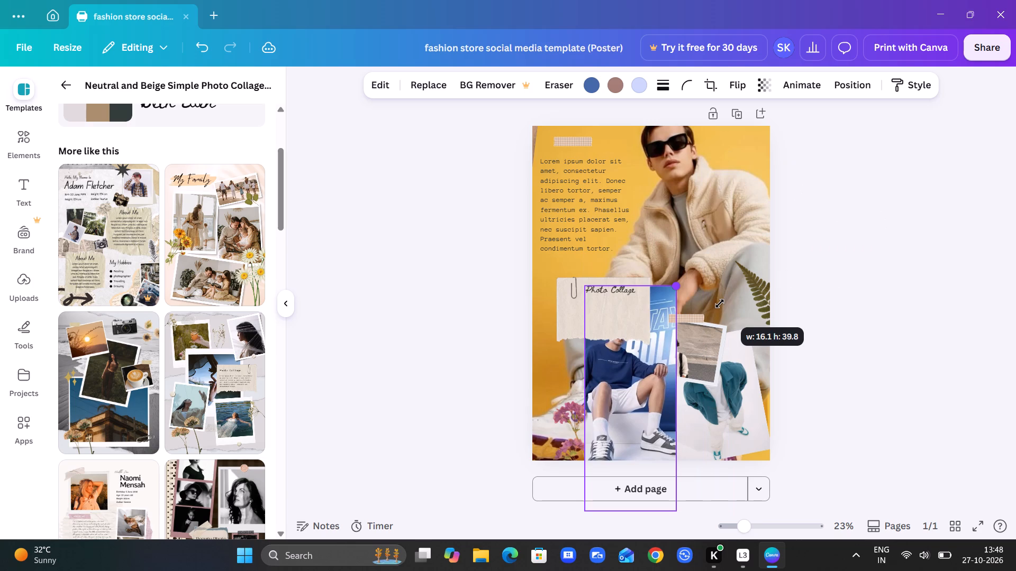
left_click_drag(720, 303, 717, 342)
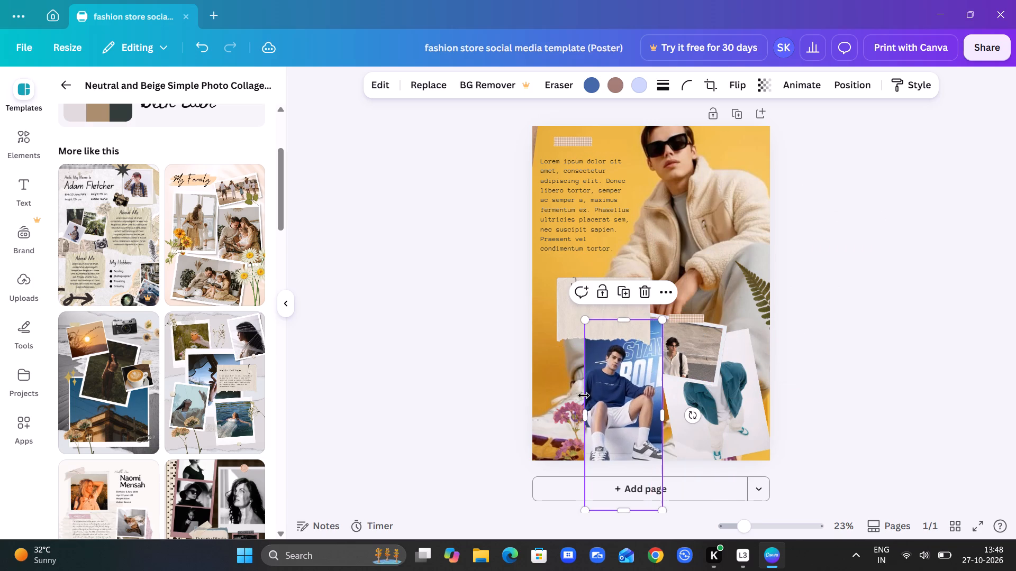
left_click_drag(582, 412, 516, 417)
Place the blue seated-man photo into the large tilted background frame, replacing the yellow-background photo.
left_click_drag(623, 379, 616, 408)
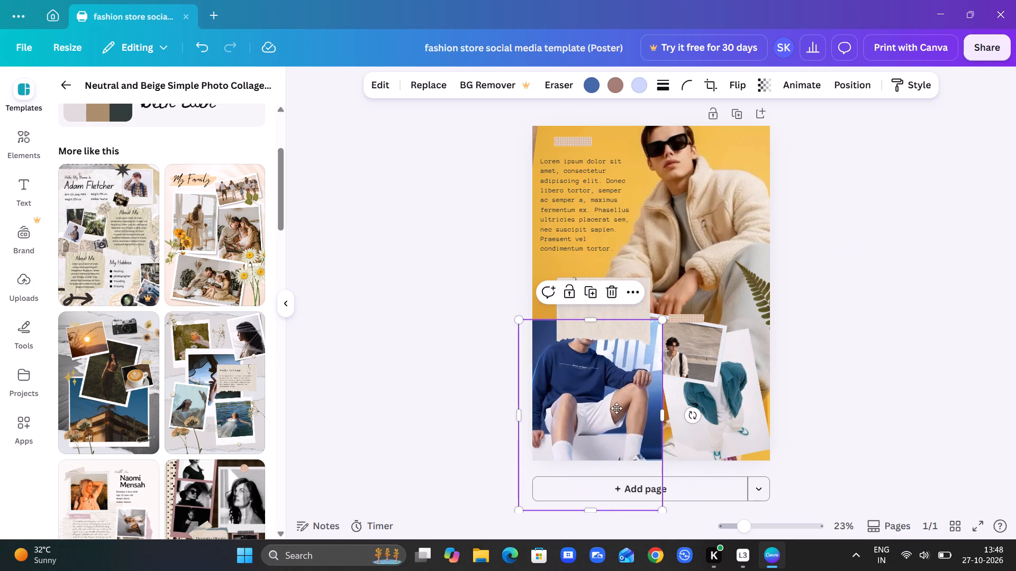
left_click_drag(616, 408, 627, 403)
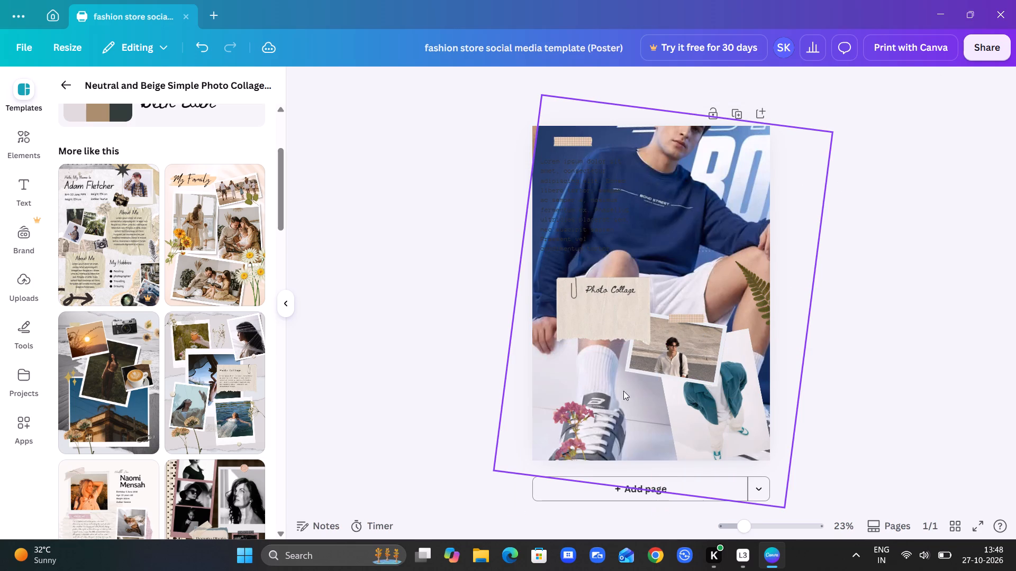
Move the beach photo off its white tilted print, try several spots, and place it below the torn paper note, over the sneaker.
left_click_drag(691, 340, 710, 242)
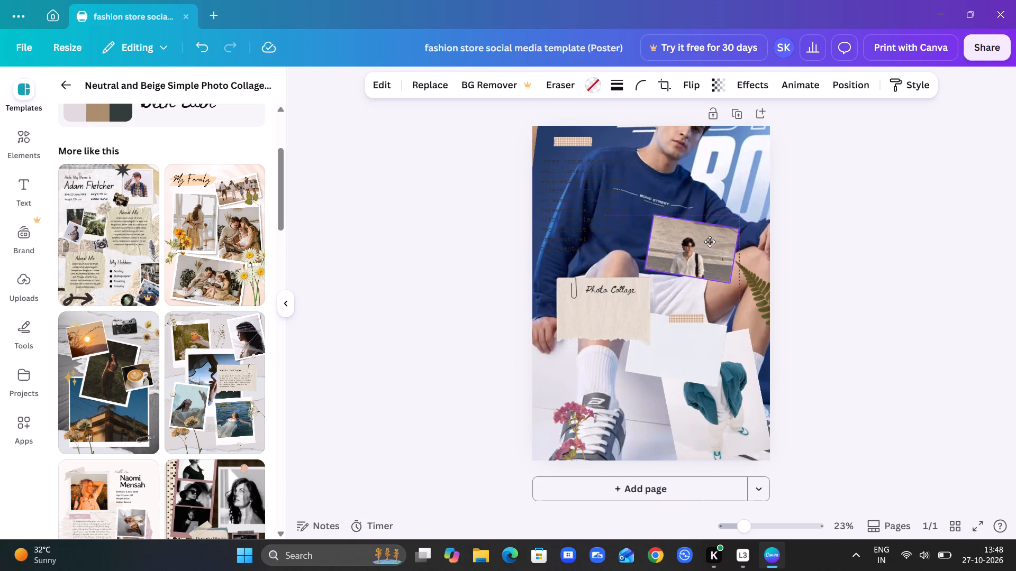
left_click_drag(710, 242, 723, 221)
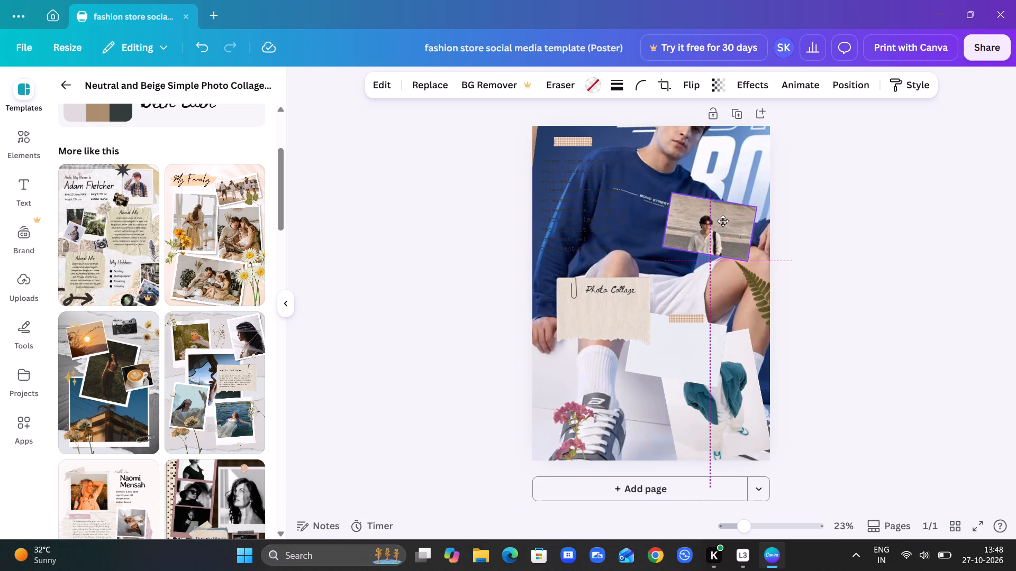
left_click_drag(723, 221, 687, 232)
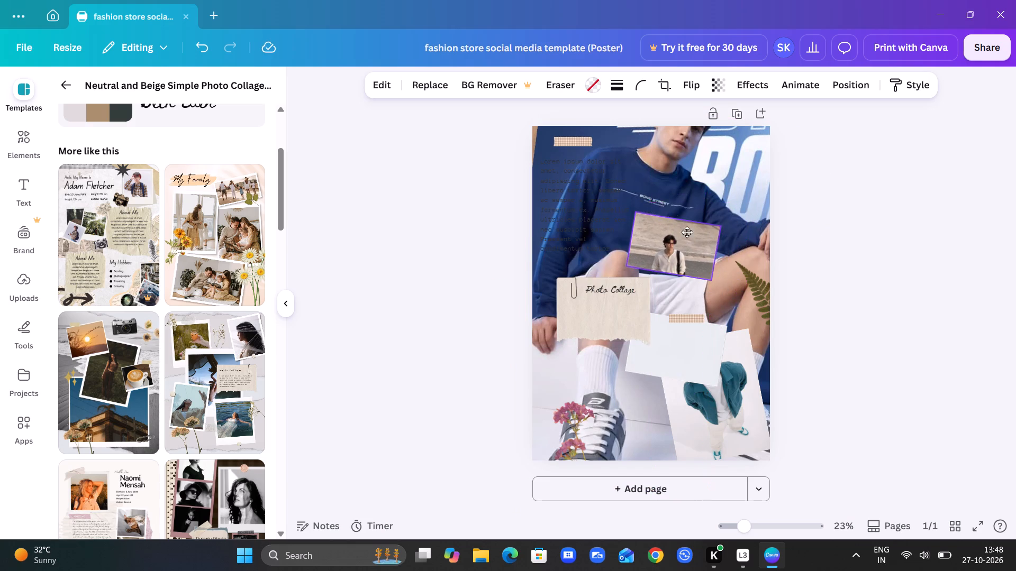
left_click_drag(687, 232, 630, 307)
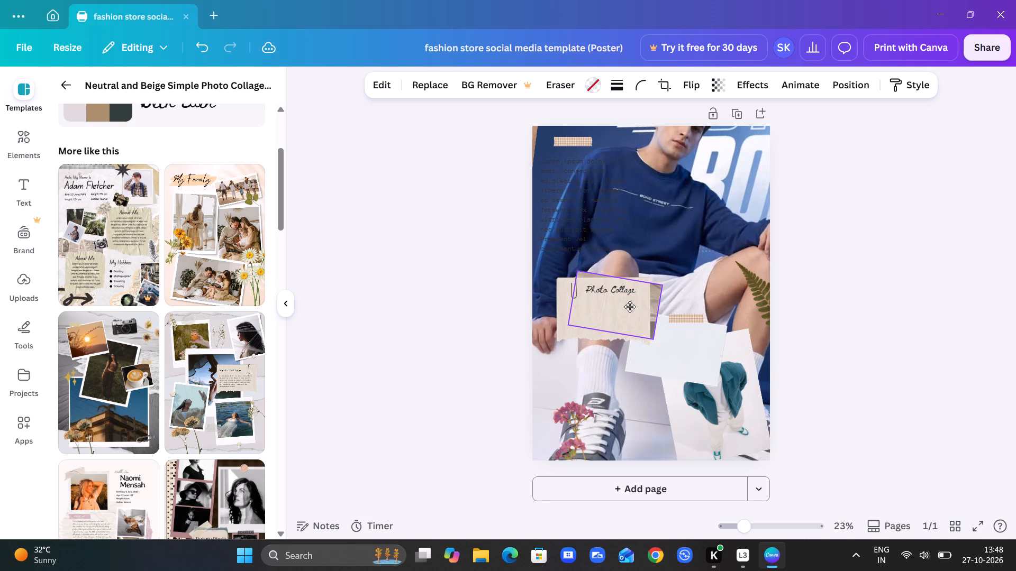
left_click_drag(630, 307, 609, 366)
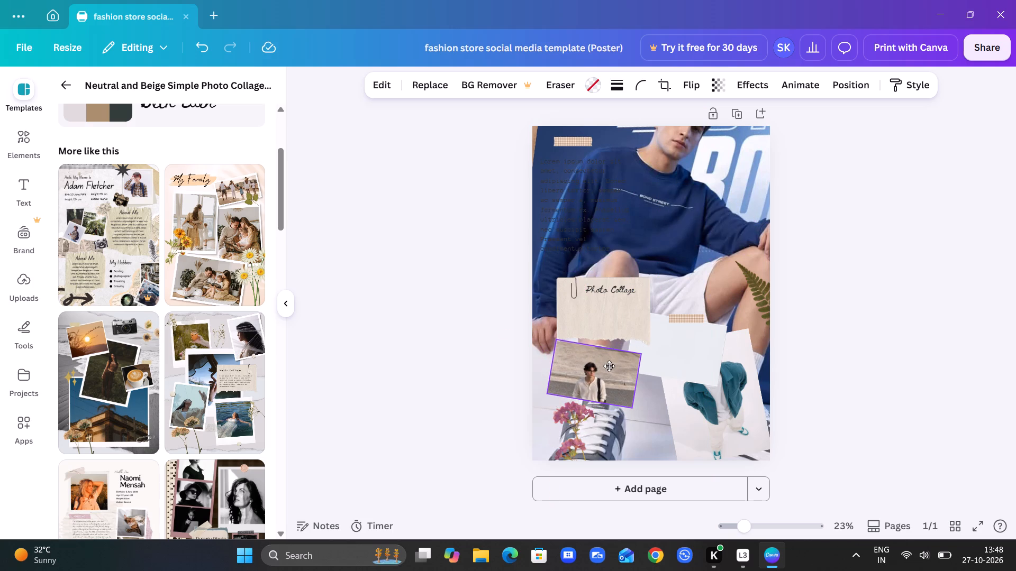
left_click_drag(609, 366, 661, 305)
scroll(649, 330, "down", 1)
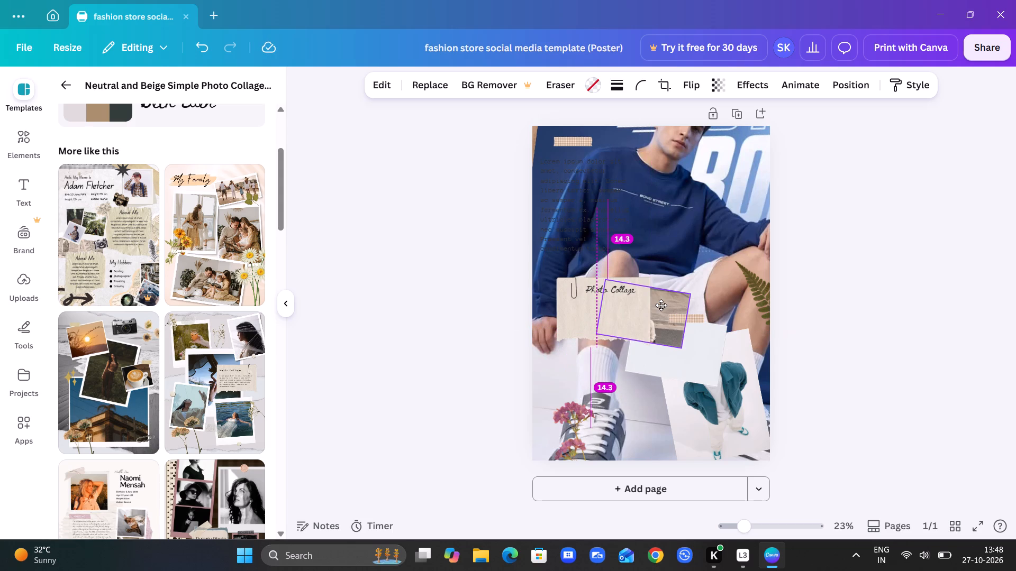
left_click_drag(661, 305, 671, 335)
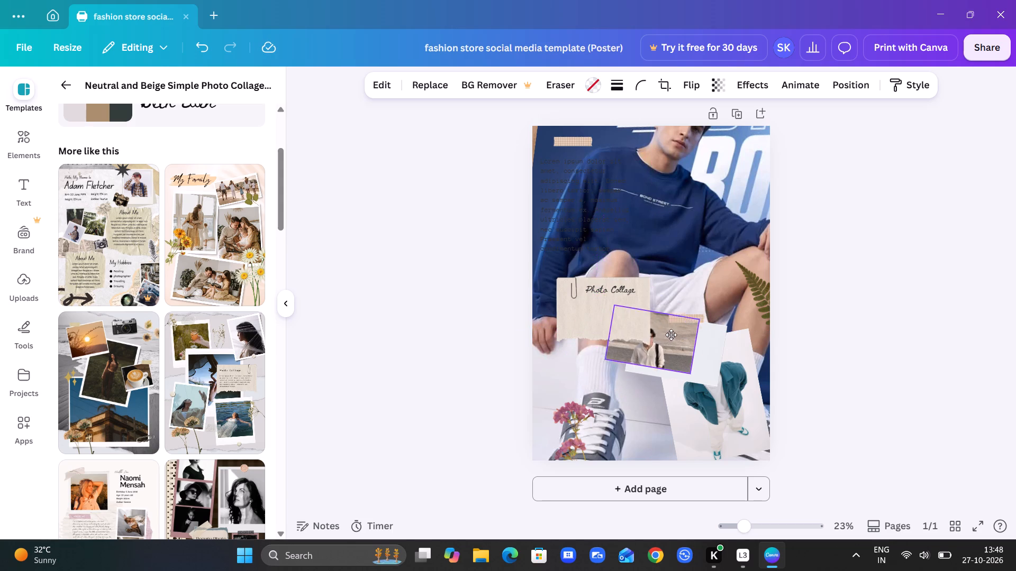
left_click_drag(671, 335, 631, 381)
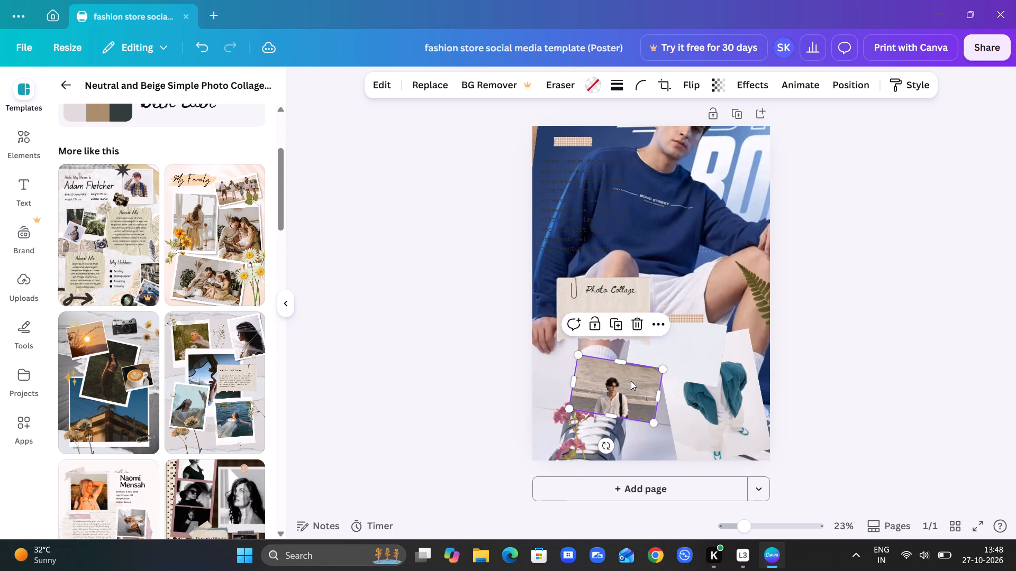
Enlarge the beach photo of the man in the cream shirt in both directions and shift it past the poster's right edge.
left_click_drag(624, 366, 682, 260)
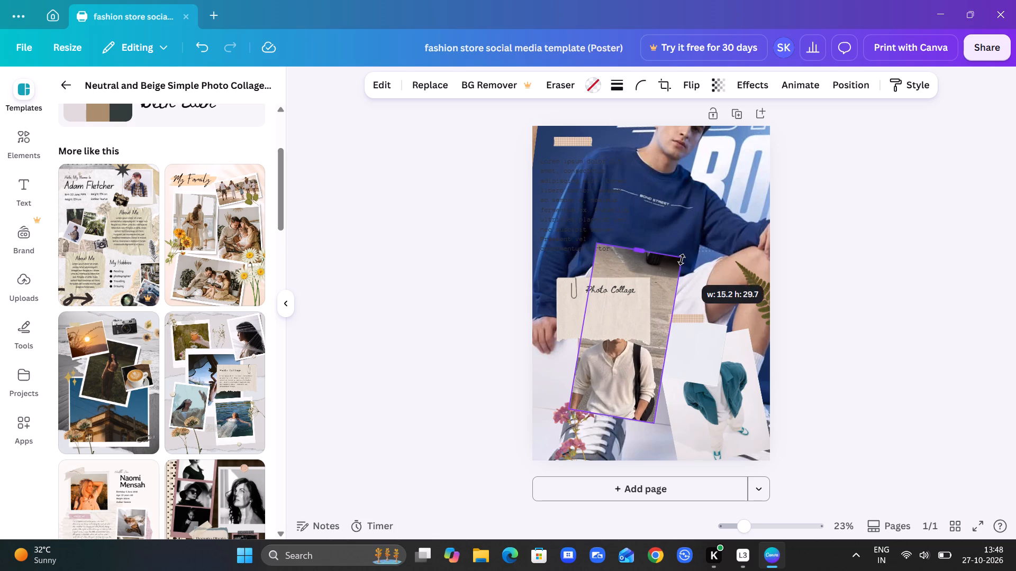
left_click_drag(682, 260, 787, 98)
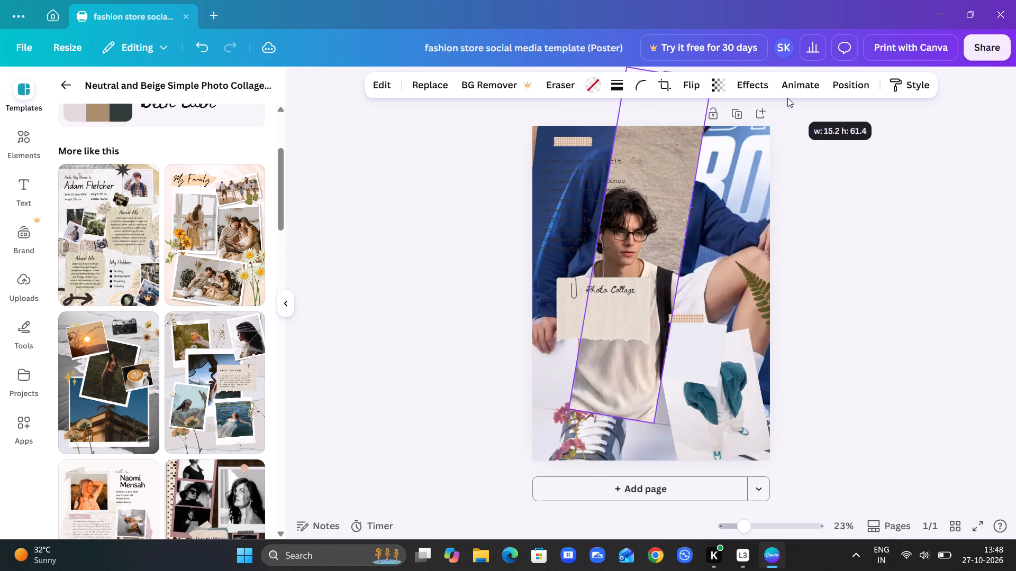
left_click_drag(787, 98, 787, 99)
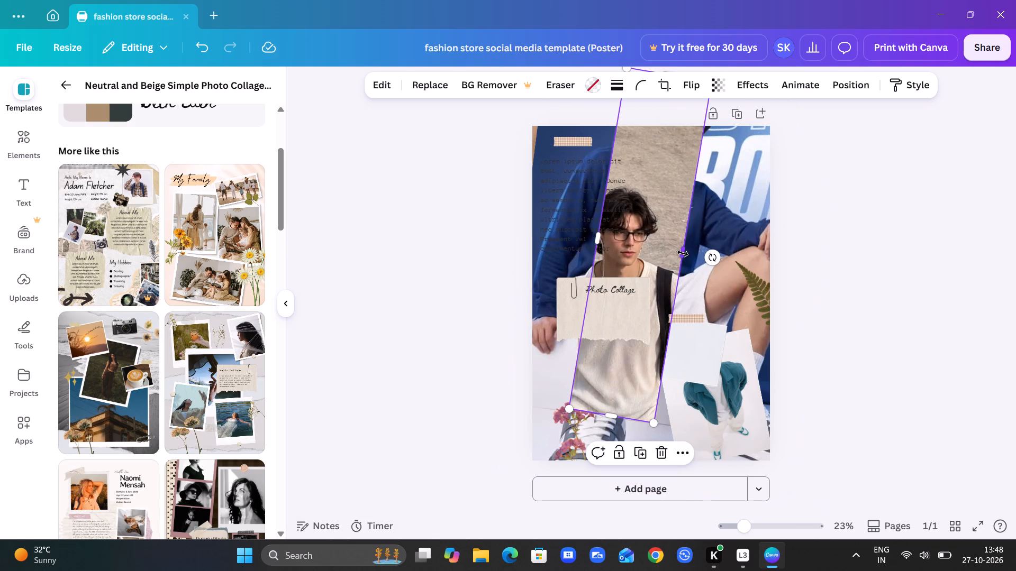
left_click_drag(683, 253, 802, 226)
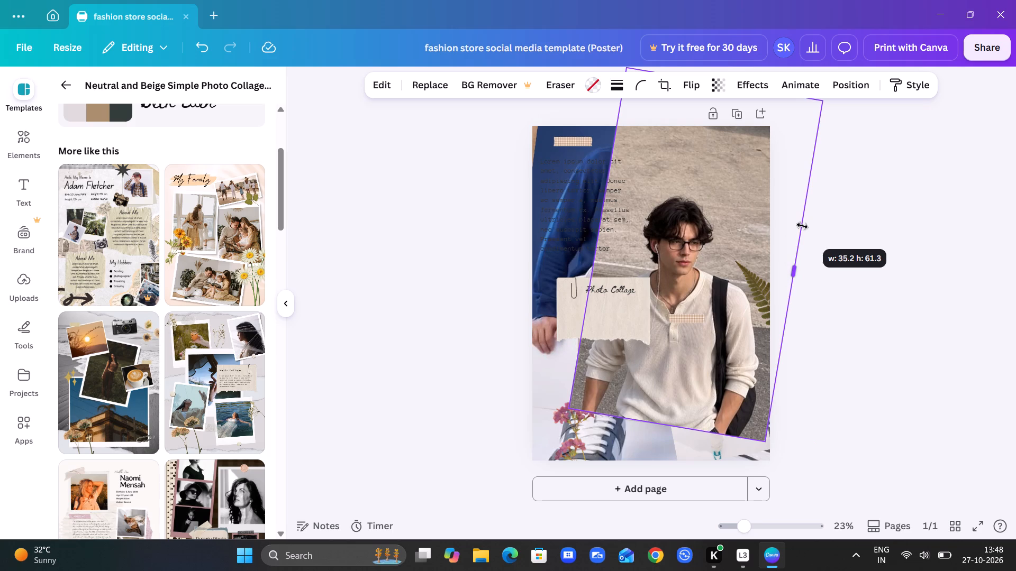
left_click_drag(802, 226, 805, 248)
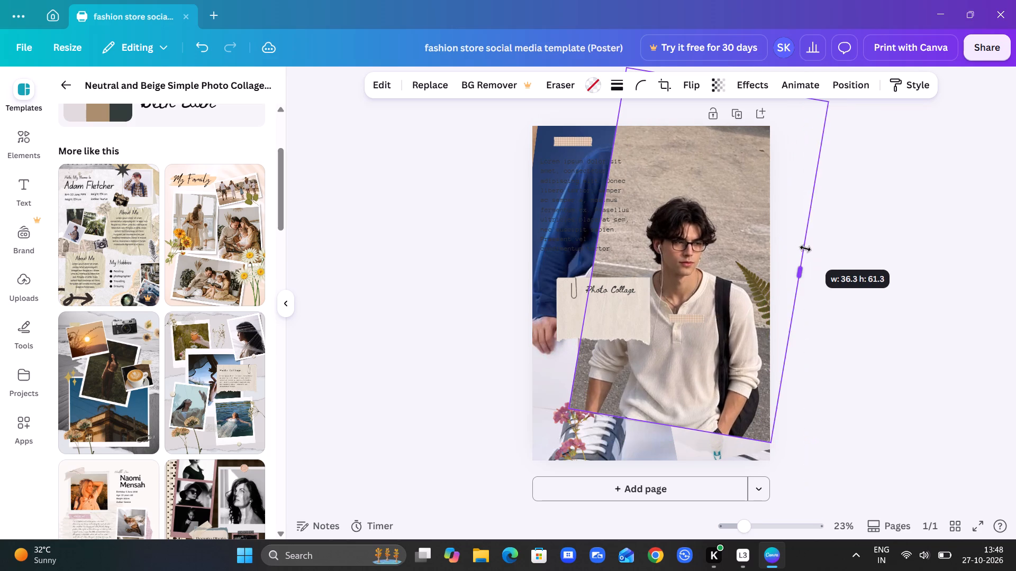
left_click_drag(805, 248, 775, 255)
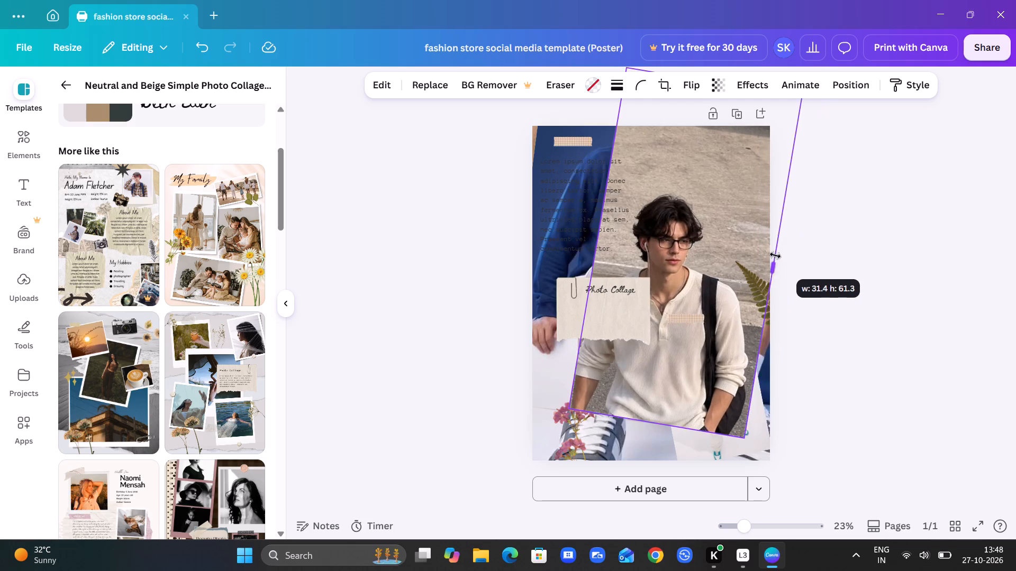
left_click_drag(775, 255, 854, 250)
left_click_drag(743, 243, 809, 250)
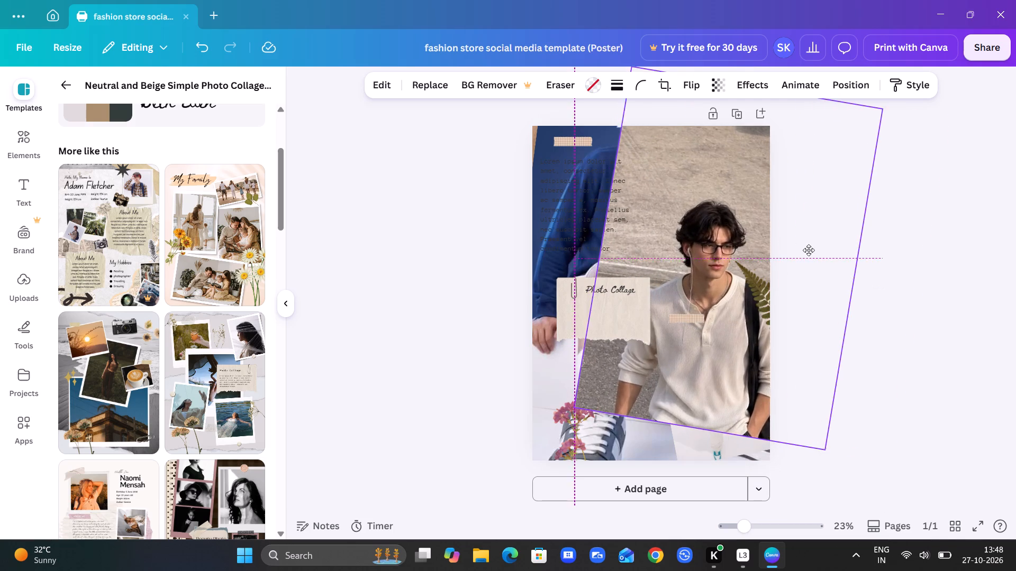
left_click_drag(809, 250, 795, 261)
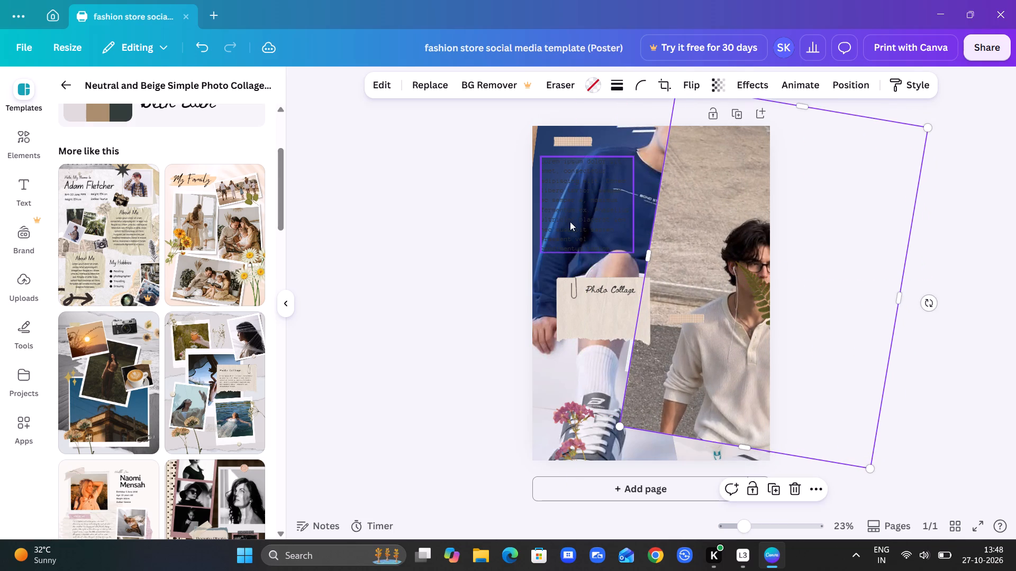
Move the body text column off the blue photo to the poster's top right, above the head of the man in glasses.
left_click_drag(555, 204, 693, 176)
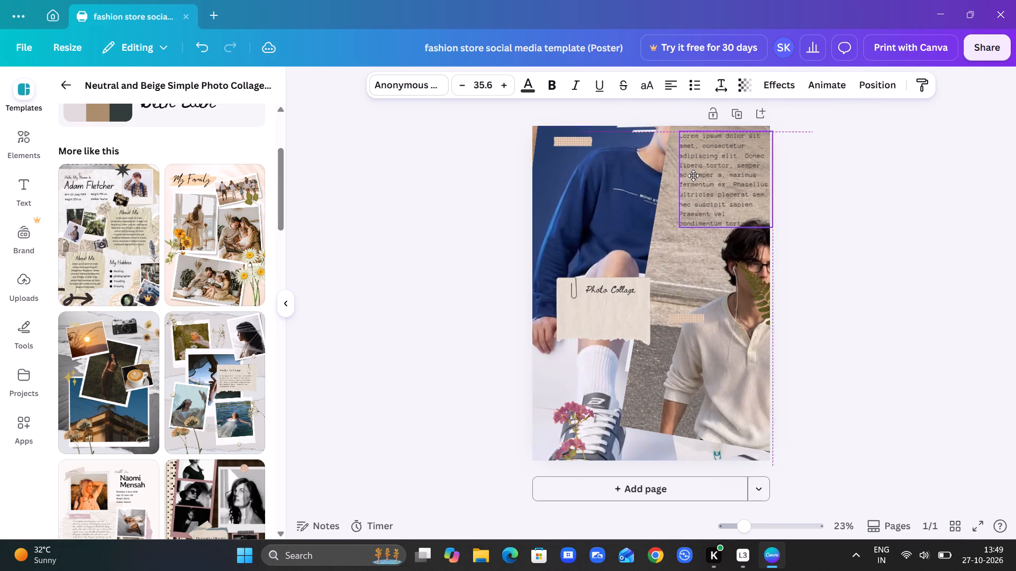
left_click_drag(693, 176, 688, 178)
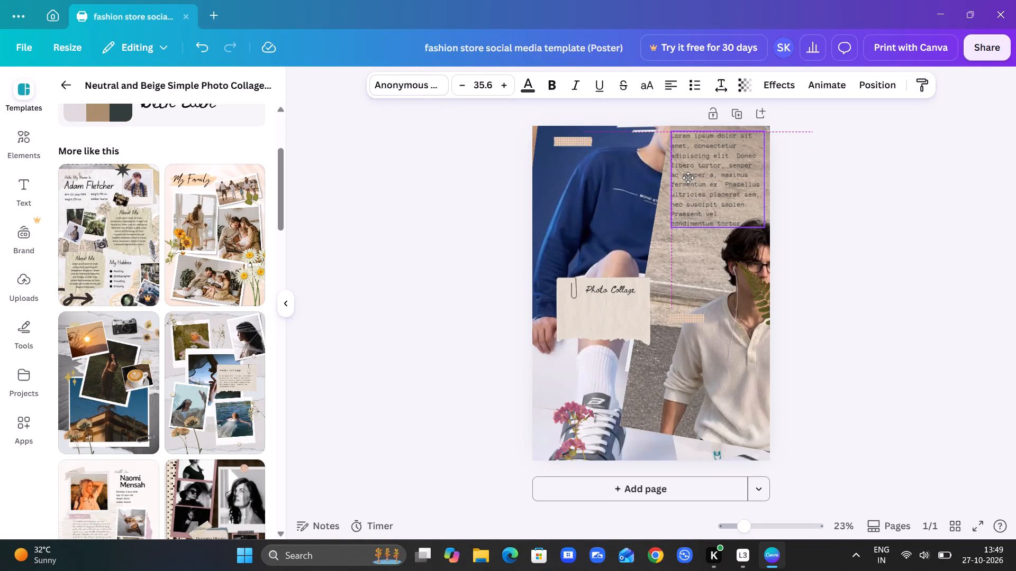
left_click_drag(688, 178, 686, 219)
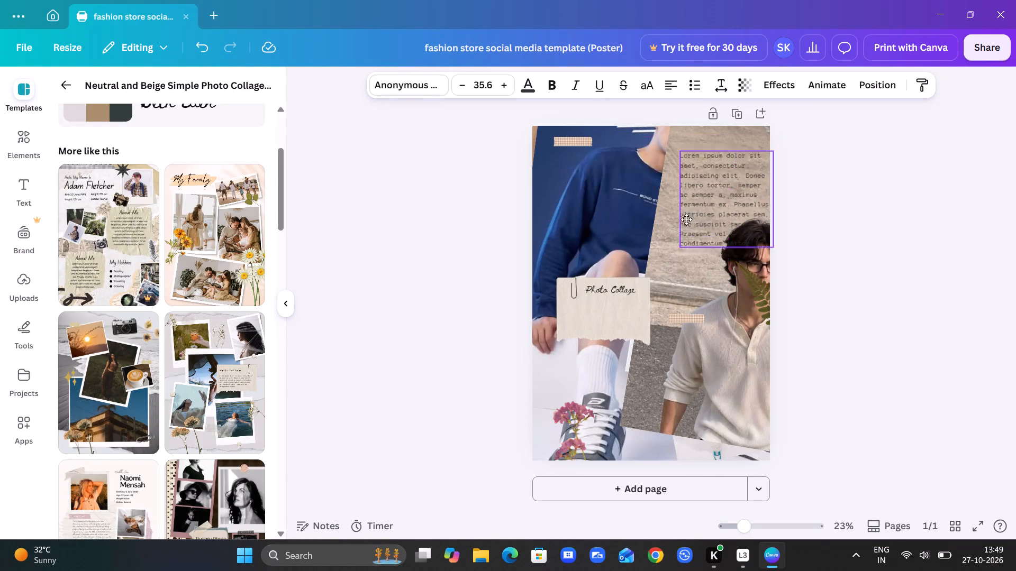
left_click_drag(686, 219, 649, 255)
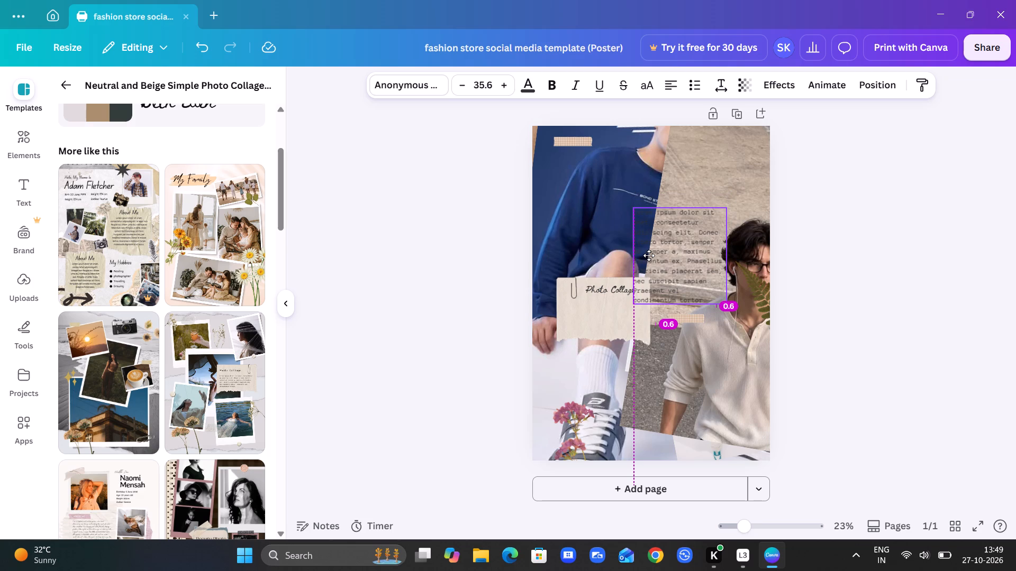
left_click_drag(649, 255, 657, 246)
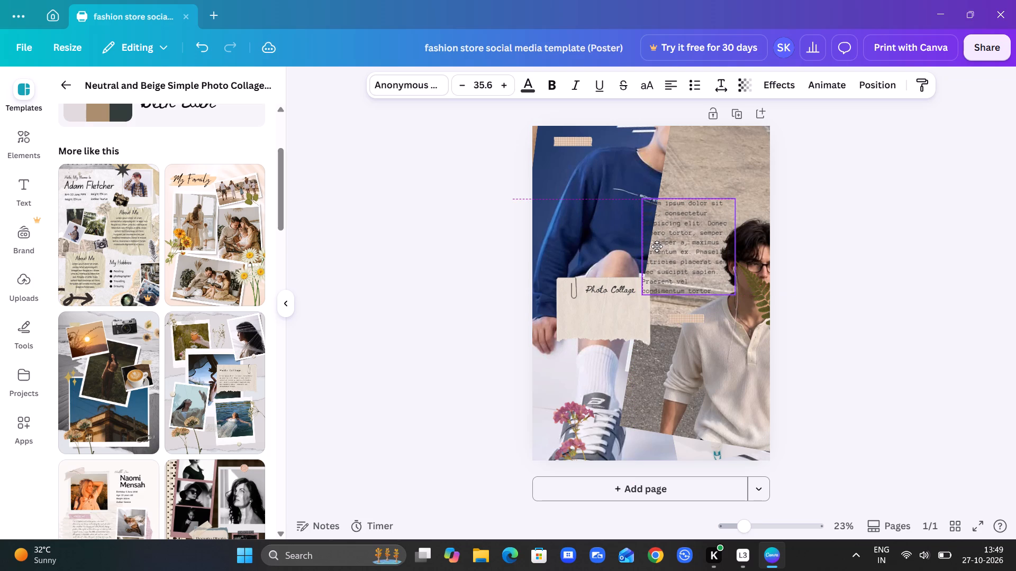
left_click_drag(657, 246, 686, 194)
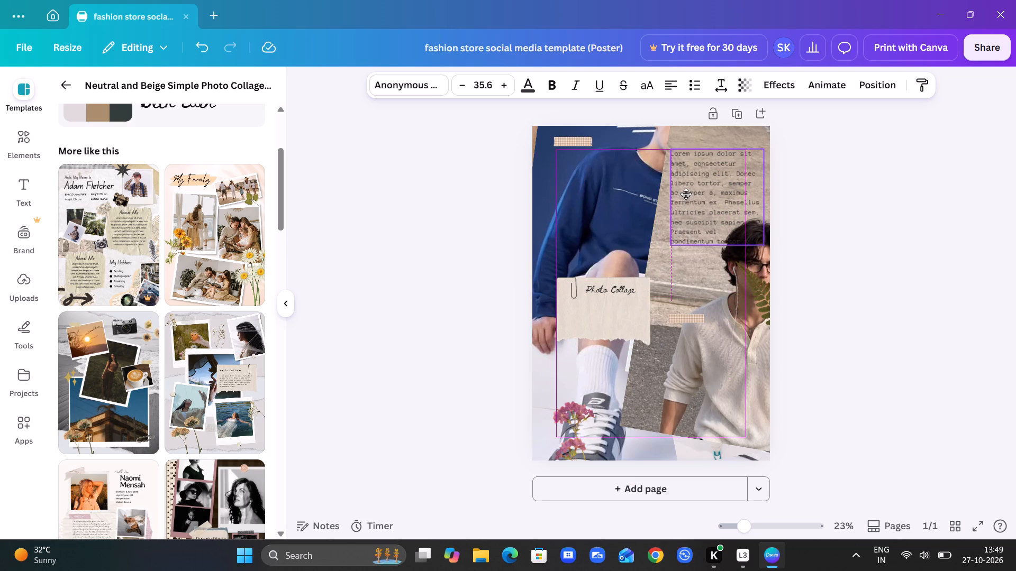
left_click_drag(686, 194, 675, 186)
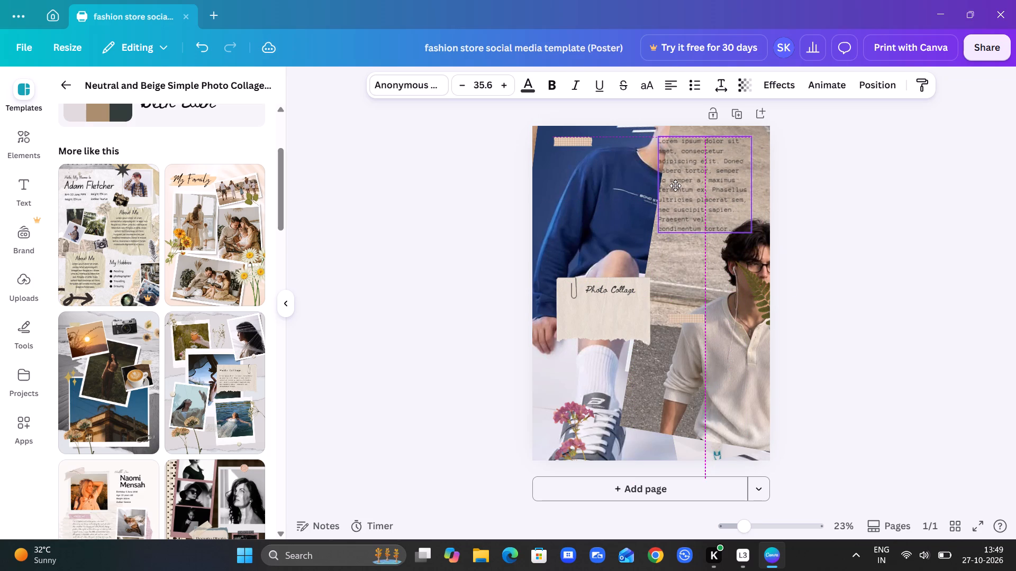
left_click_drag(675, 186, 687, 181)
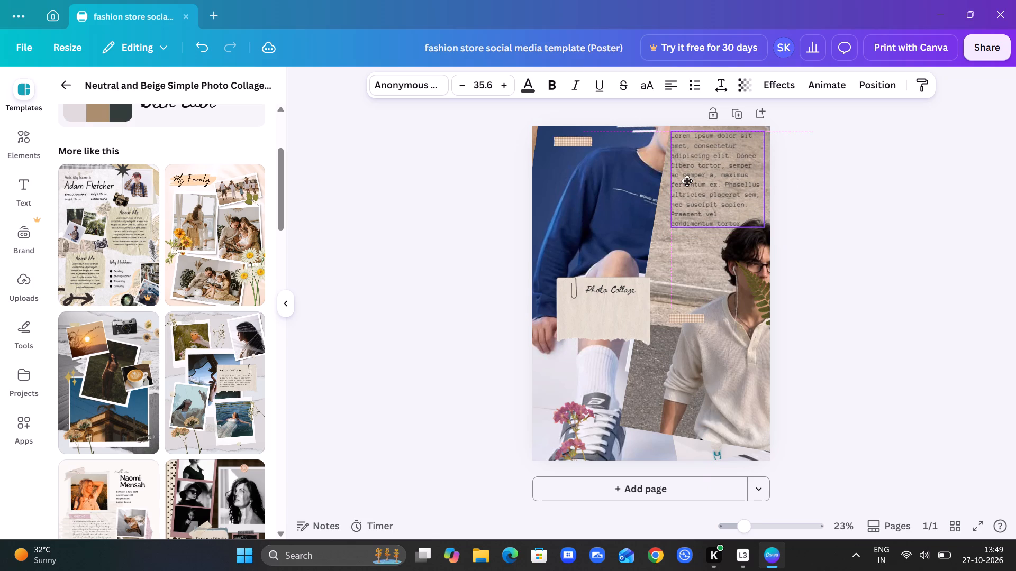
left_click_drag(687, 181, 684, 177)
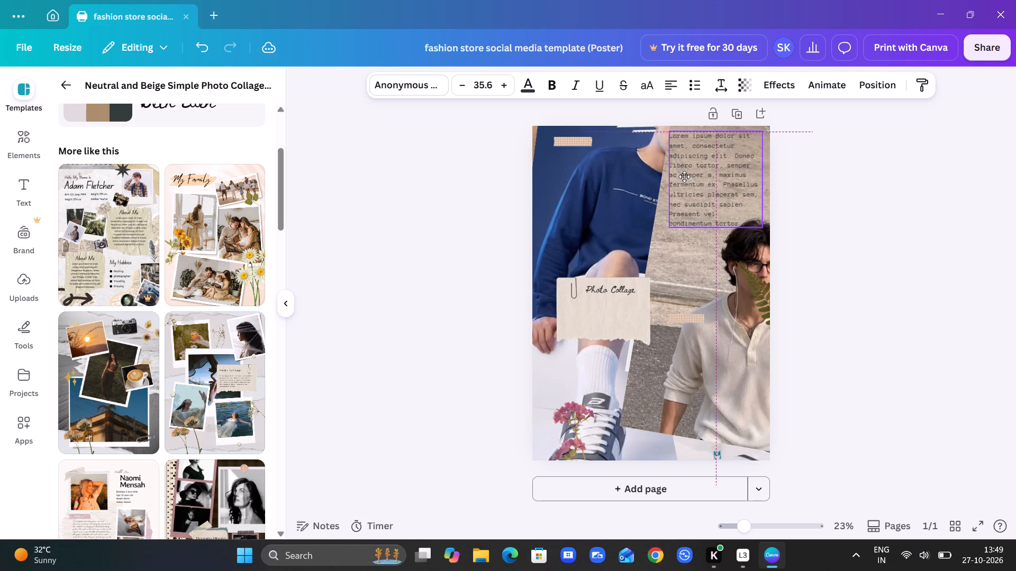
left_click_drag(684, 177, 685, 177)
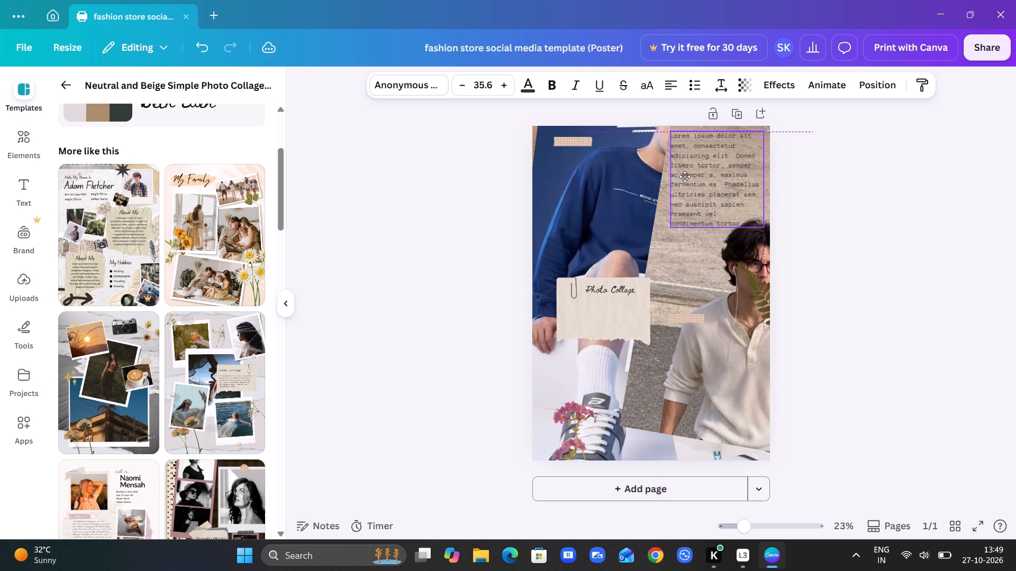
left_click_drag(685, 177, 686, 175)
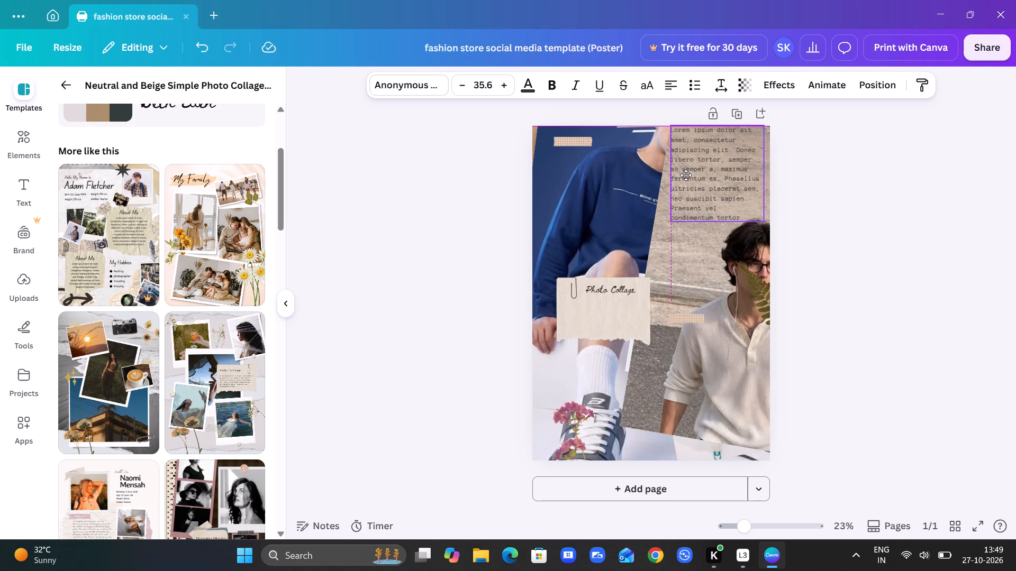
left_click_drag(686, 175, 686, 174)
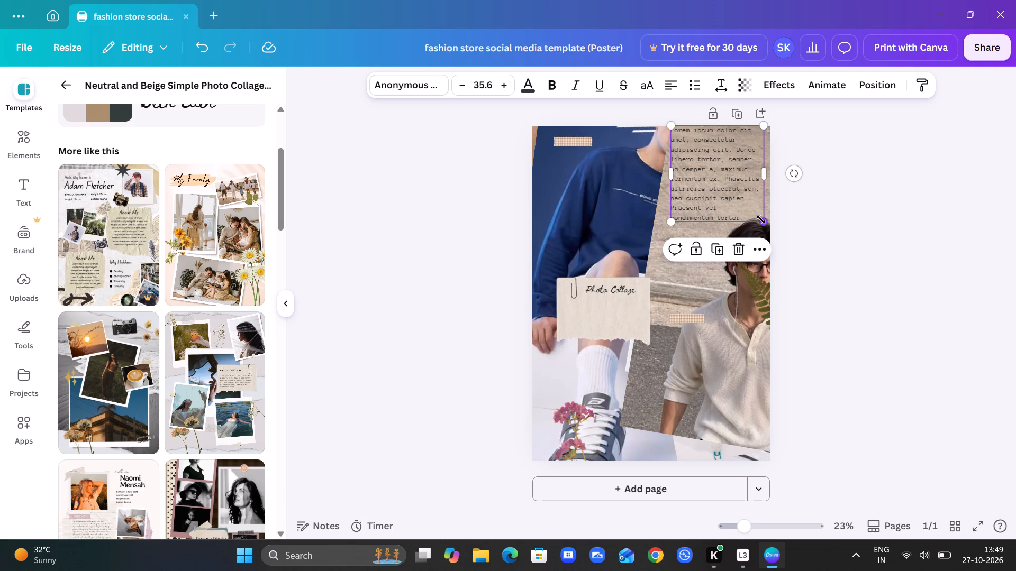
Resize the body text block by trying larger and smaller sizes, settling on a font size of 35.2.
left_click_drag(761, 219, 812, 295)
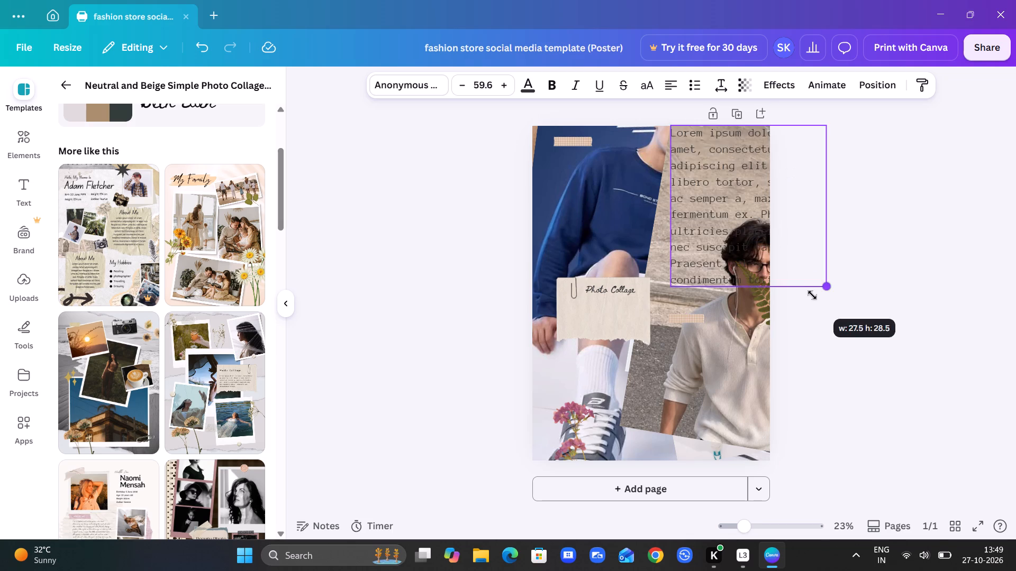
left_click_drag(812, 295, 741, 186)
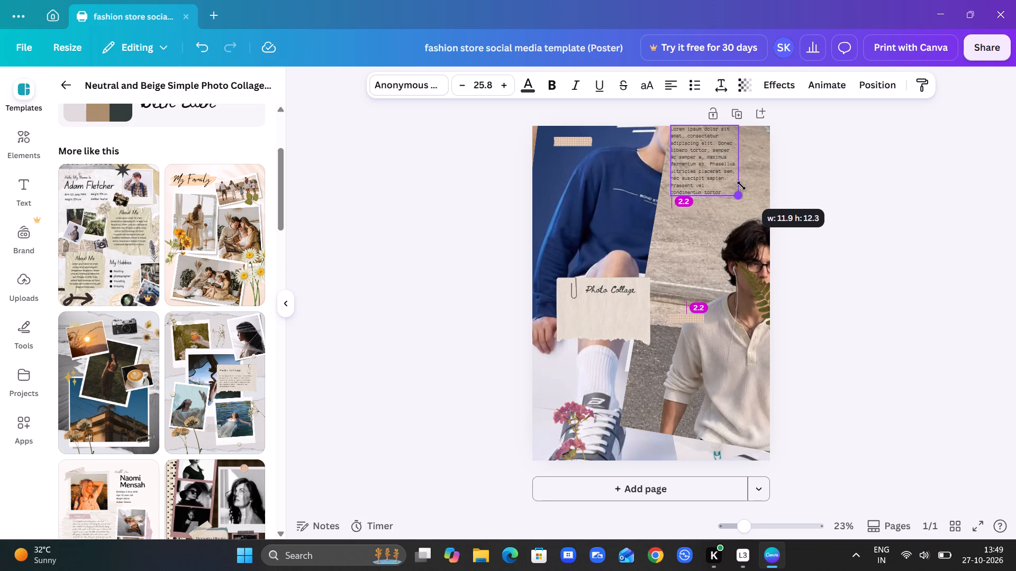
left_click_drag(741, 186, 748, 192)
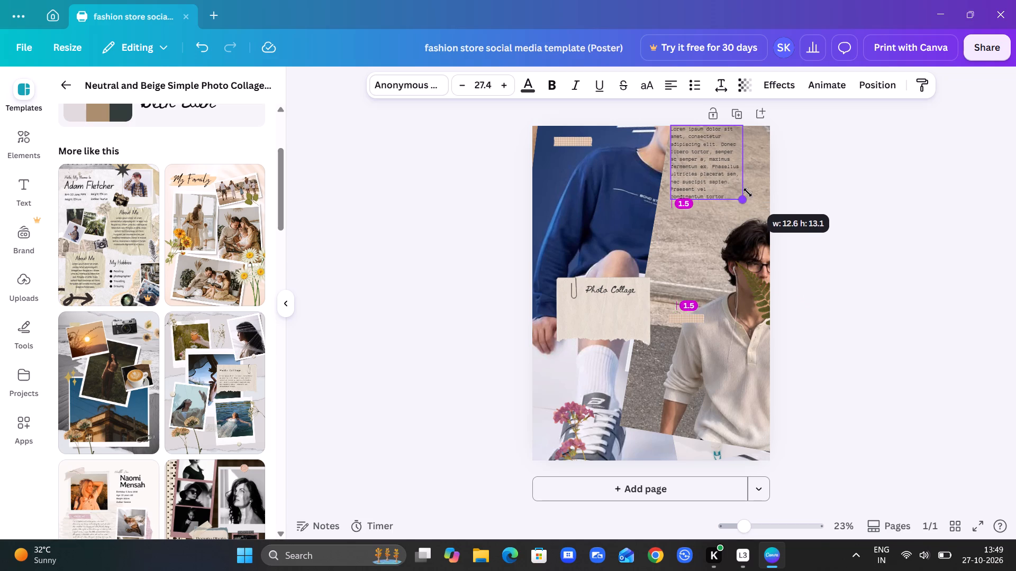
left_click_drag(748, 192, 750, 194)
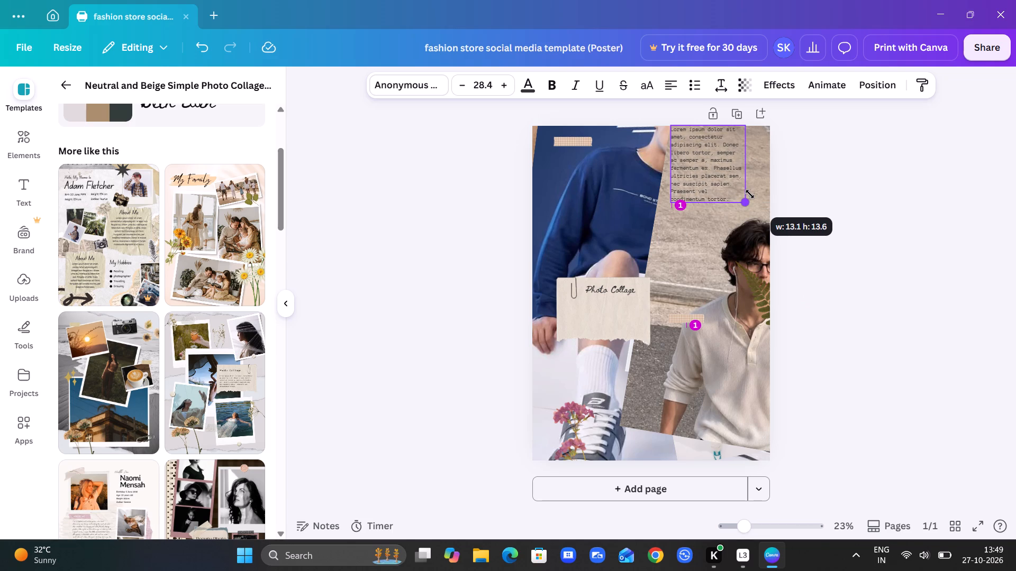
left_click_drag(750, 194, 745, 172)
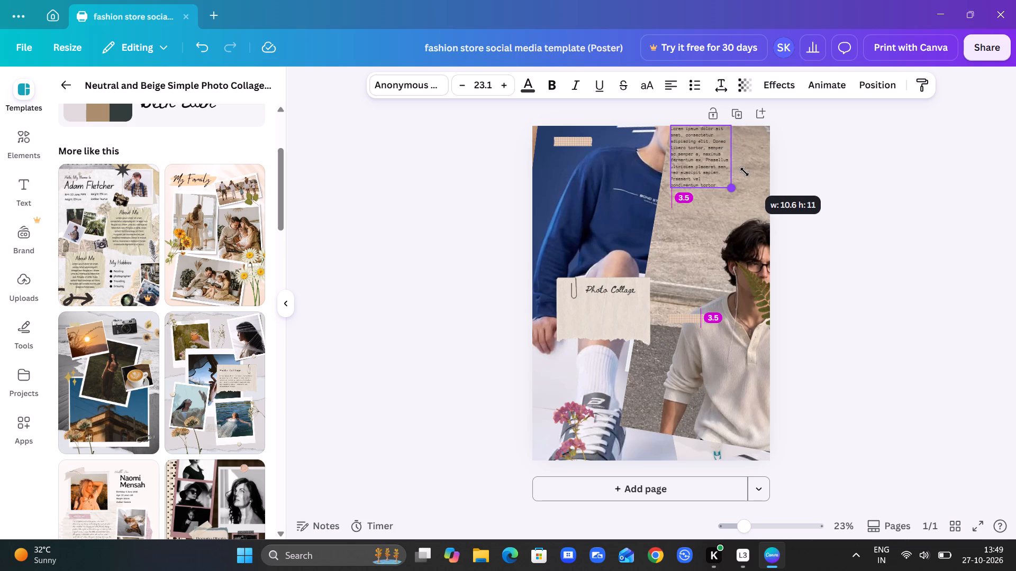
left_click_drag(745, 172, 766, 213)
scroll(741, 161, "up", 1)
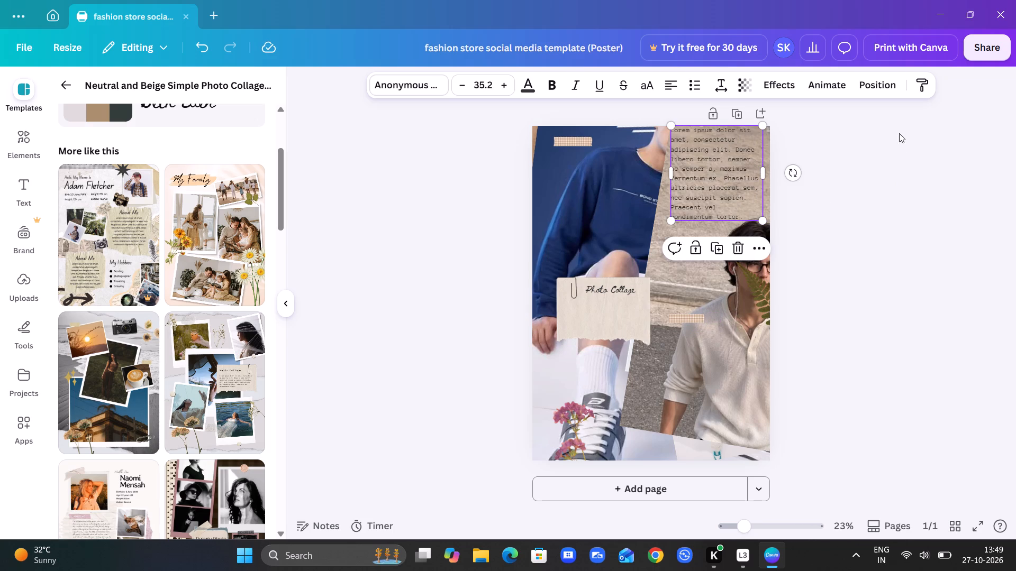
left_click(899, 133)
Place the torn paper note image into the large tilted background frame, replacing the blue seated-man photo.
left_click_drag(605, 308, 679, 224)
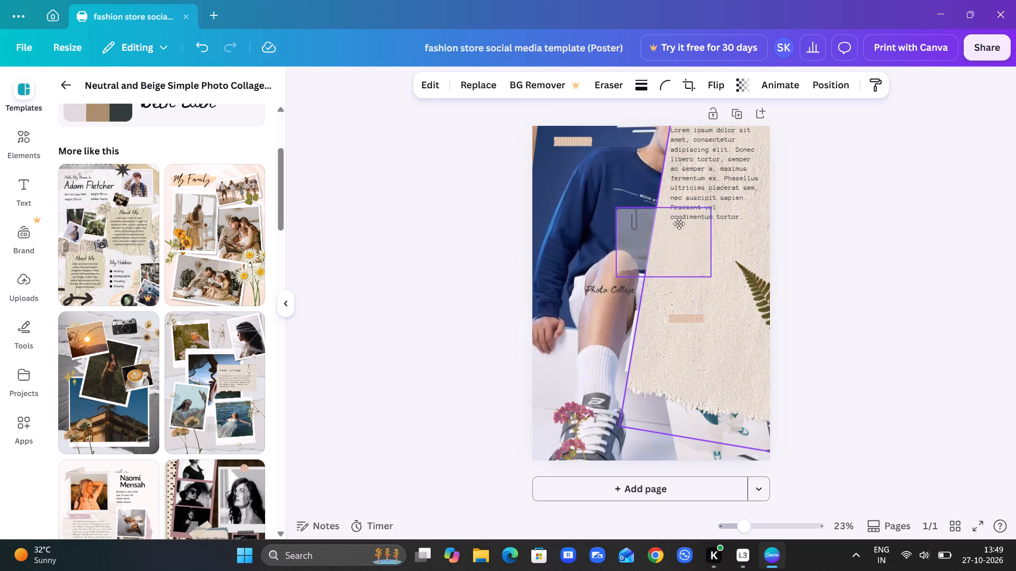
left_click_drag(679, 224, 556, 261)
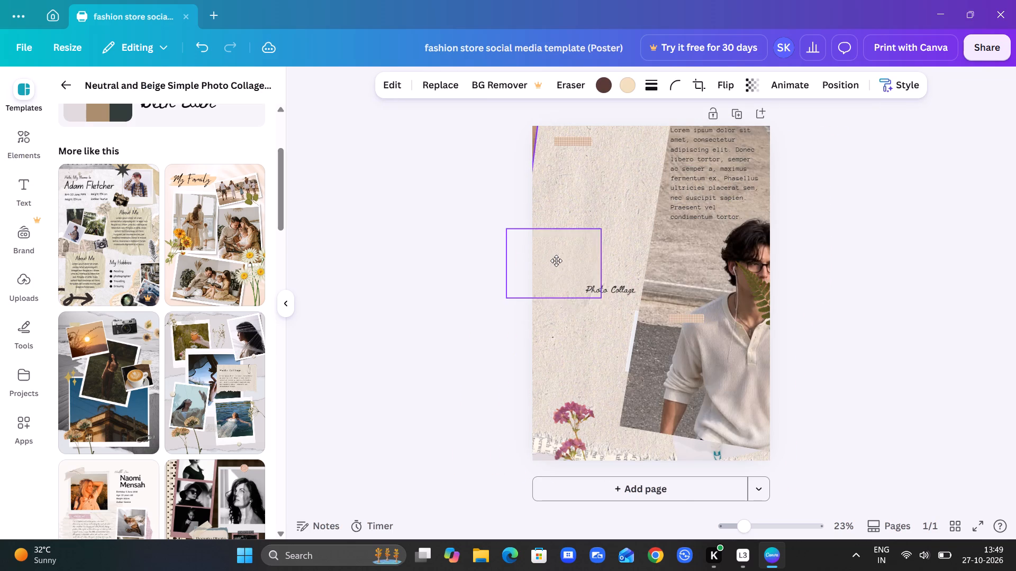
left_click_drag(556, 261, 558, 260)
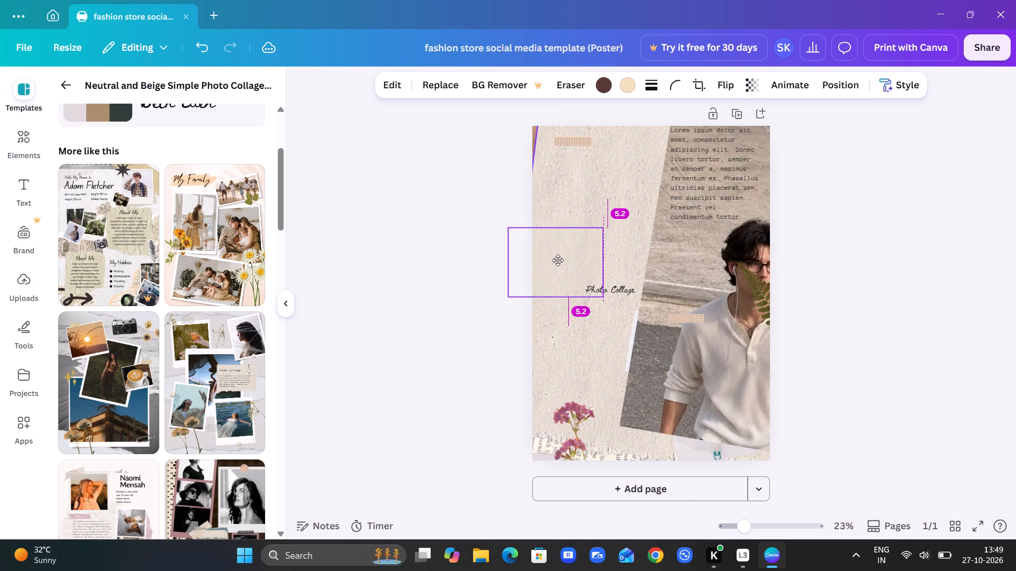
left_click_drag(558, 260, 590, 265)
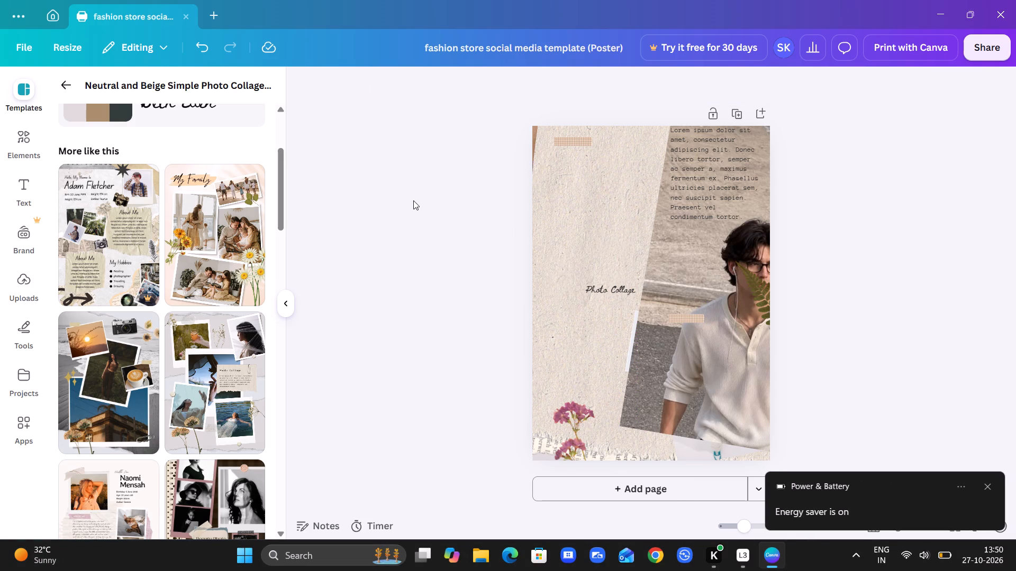
Apply the first page of the Rose Black and White Vintage Beauty Photo Collage Poster template to the poster.
scroll(145, 329, "down", 3)
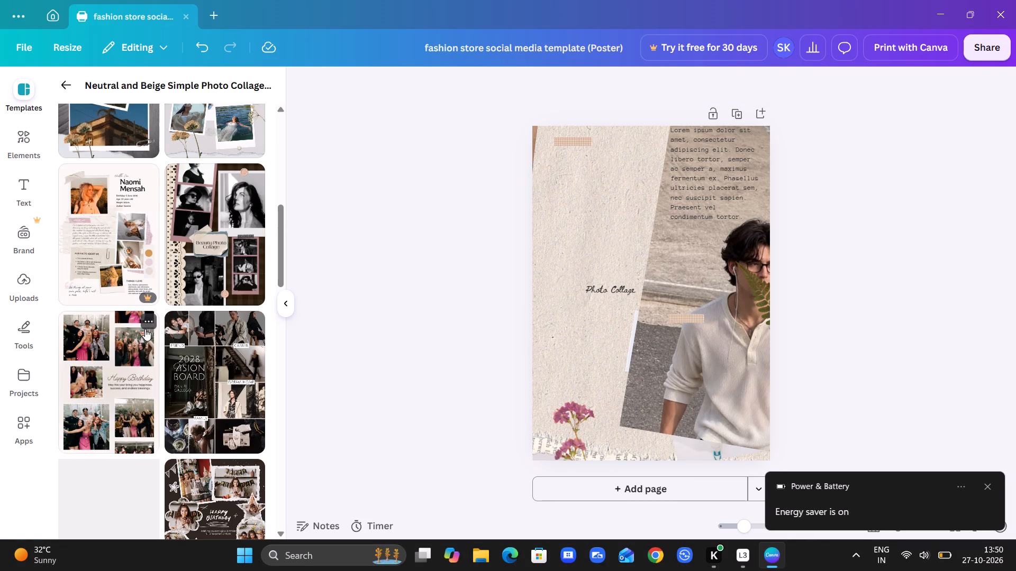
left_click(222, 262)
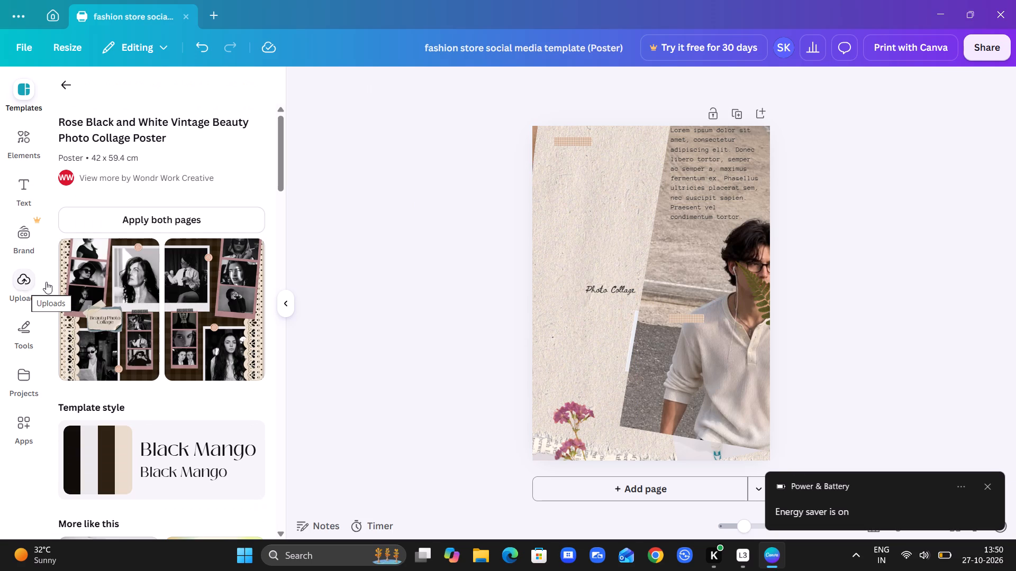
left_click(90, 278)
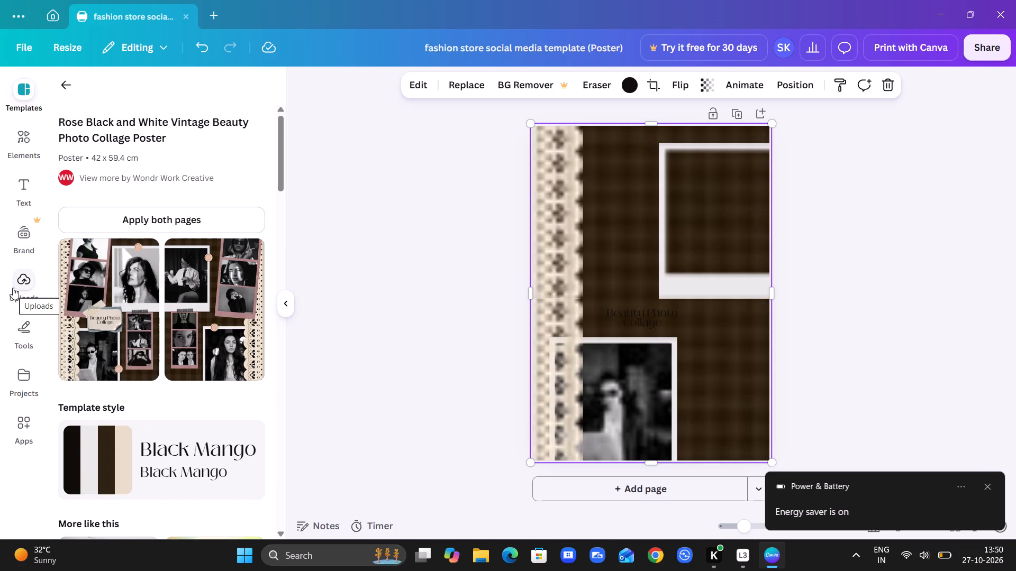
Place the uploaded photo of the man in sunglasses on a yellow background into the large upper-right frame, replacing the woman's portrait.
left_click(13, 288)
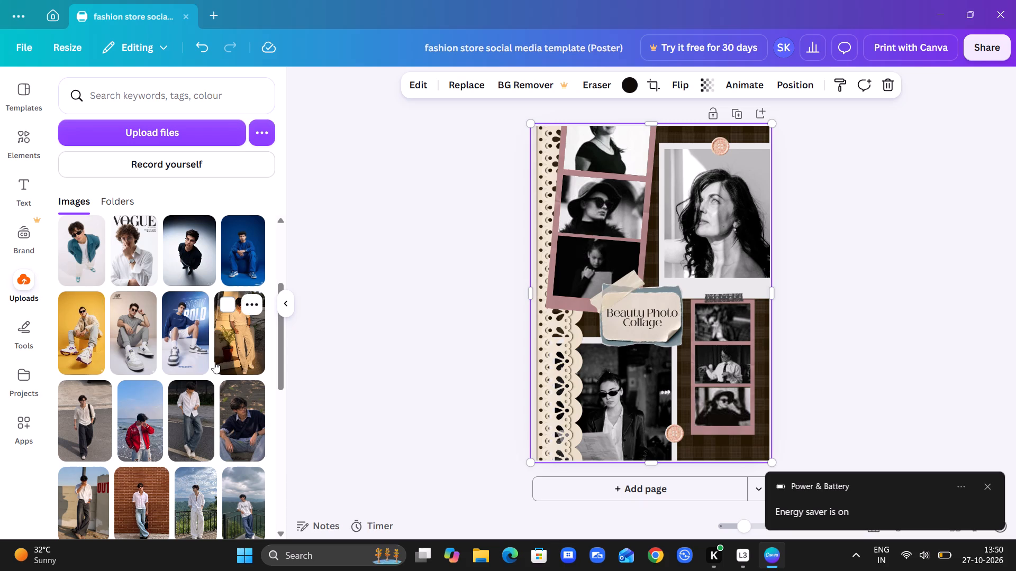
scroll(238, 478, "up", 3)
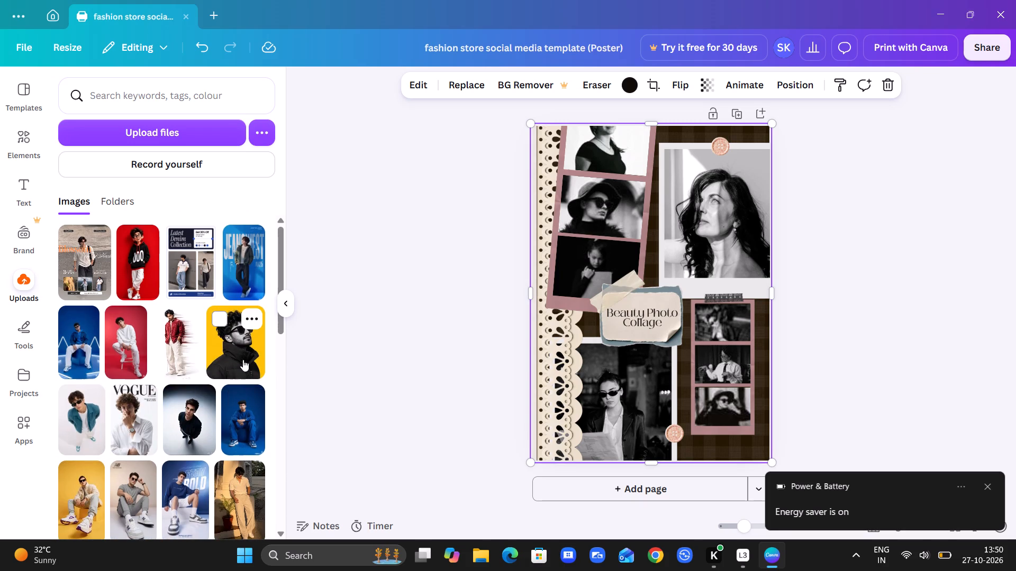
left_click_drag(243, 360, 532, 250)
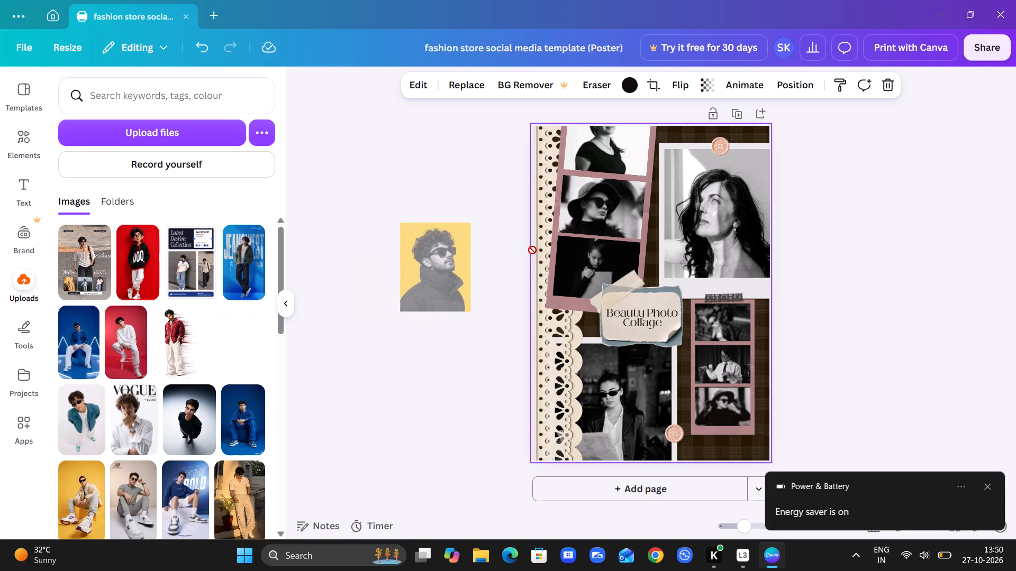
left_click_drag(532, 250, 700, 207)
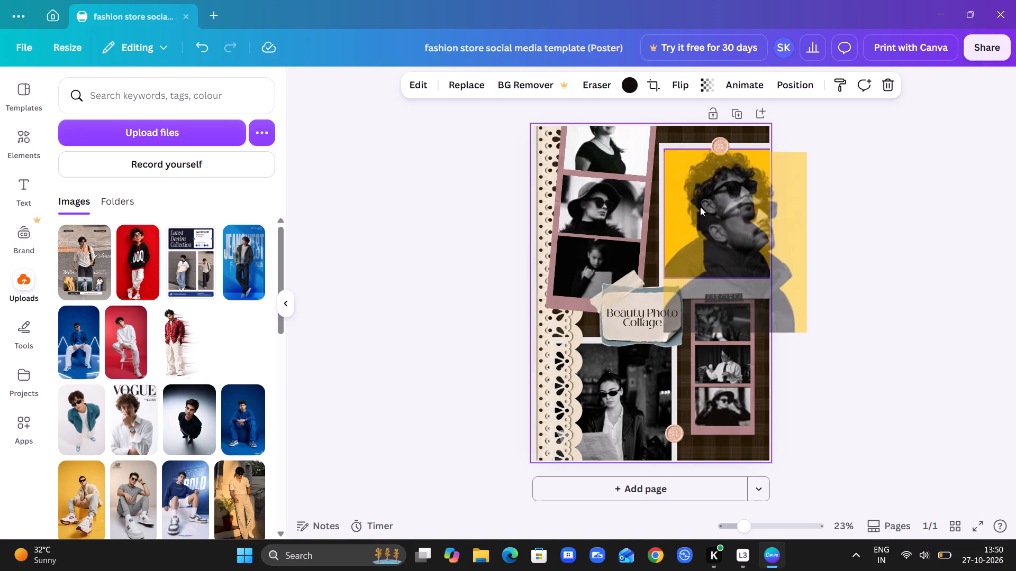
Resize the yellow-background portrait by trying larger and smaller sizes, settling on about 20.6 wide by 22.7 high to fit its white frame.
left_click(687, 180)
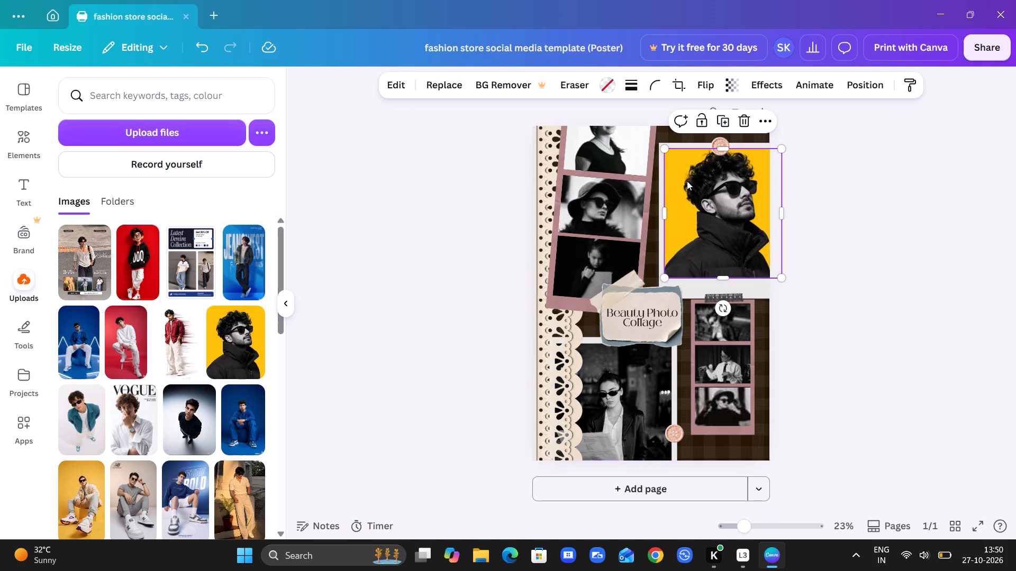
left_click_drag(663, 277, 590, 339)
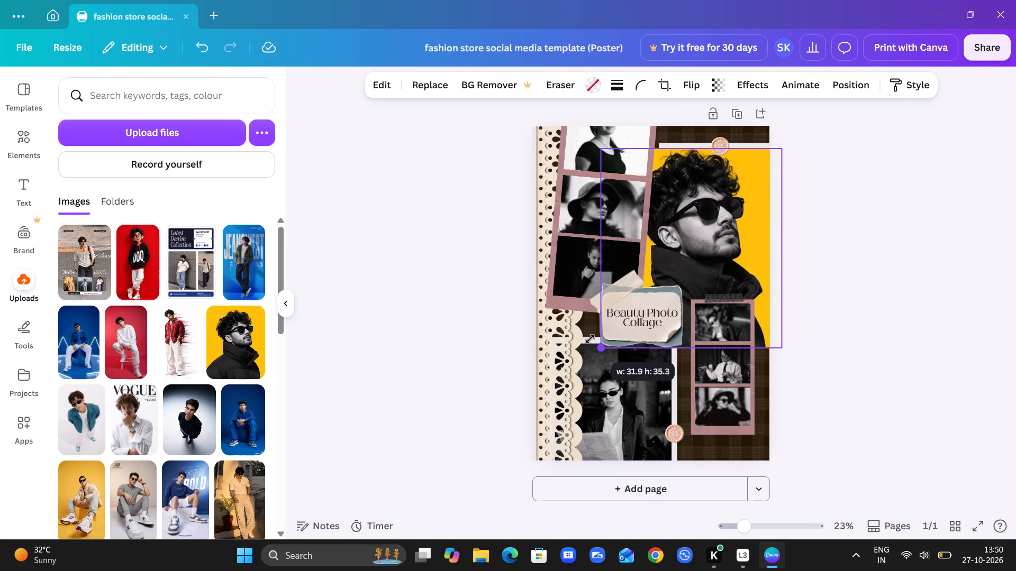
left_click_drag(590, 339, 548, 377)
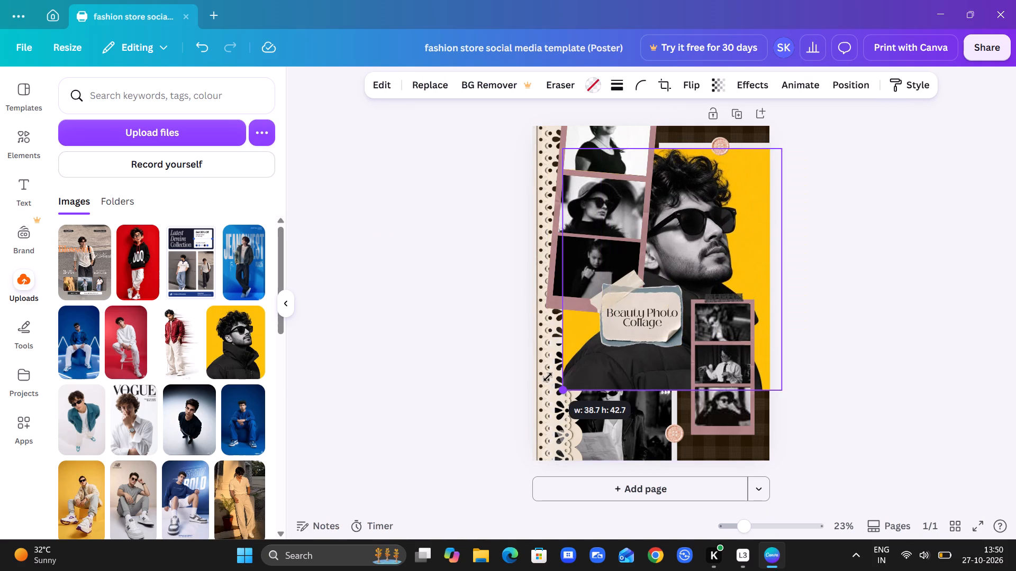
left_click_drag(548, 377, 548, 372)
left_click_drag(548, 372, 570, 346)
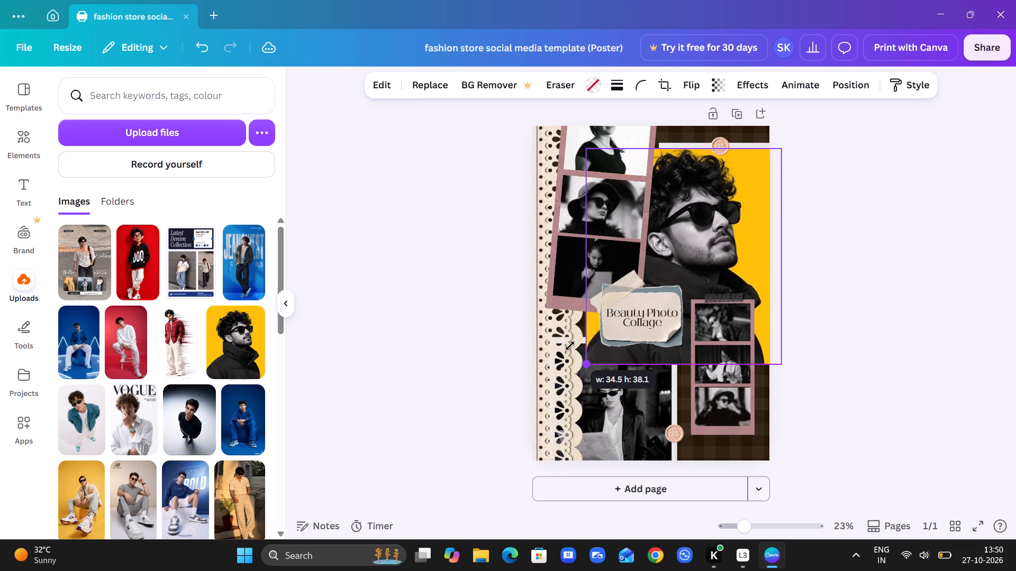
left_click_drag(570, 346, 639, 256)
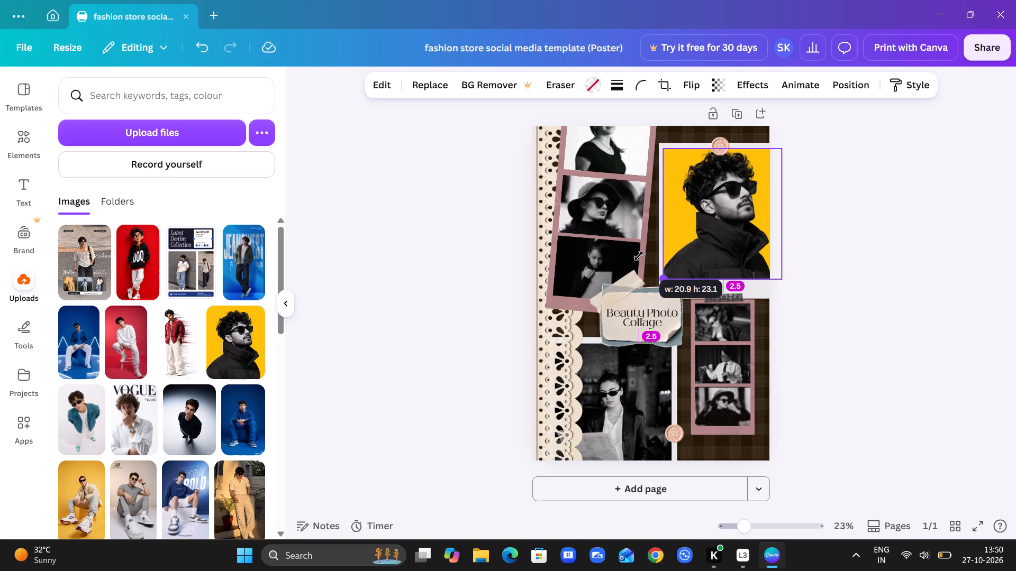
left_click_drag(639, 256, 627, 287)
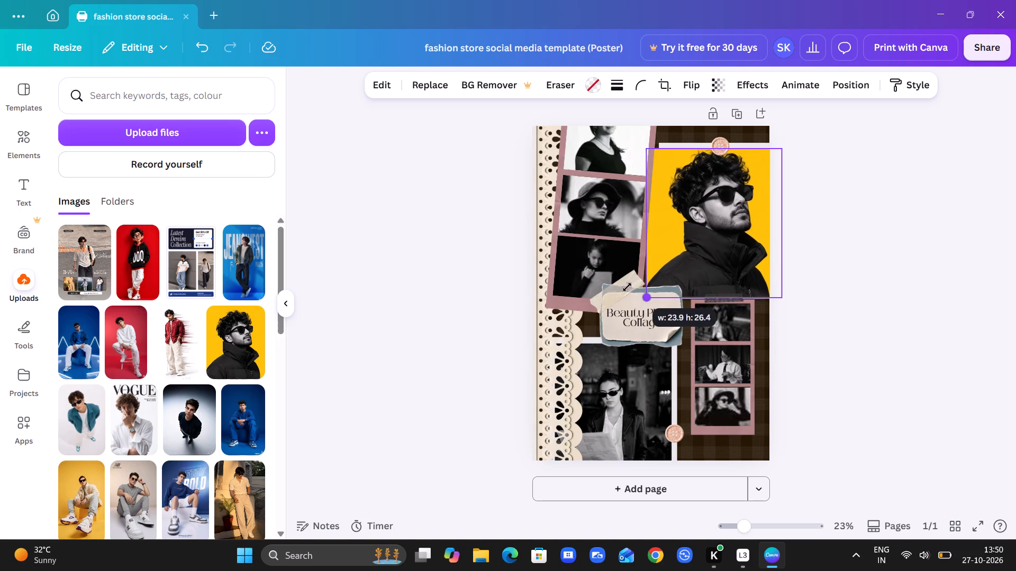
left_click_drag(627, 287, 620, 294)
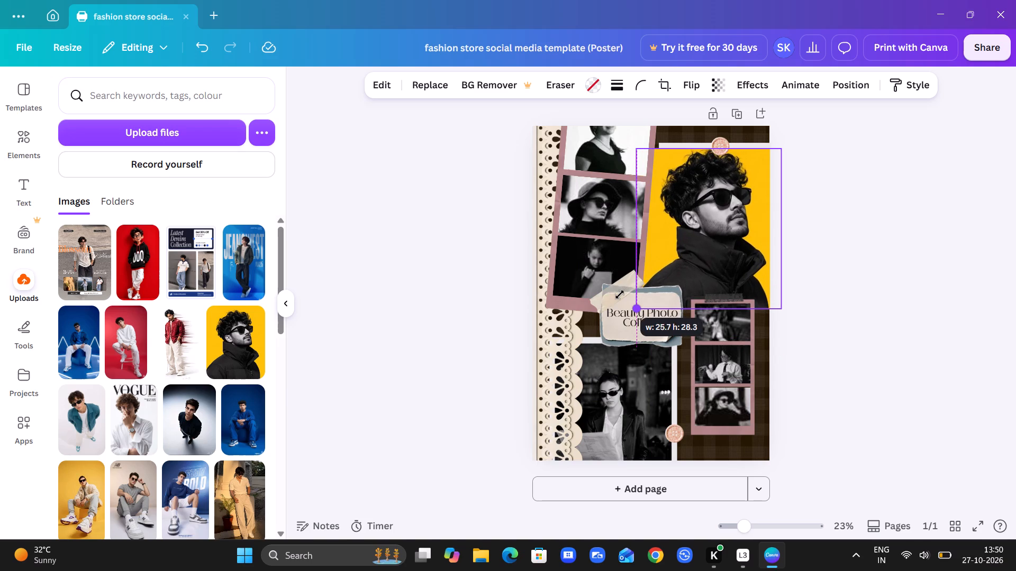
left_click_drag(620, 294, 705, 202)
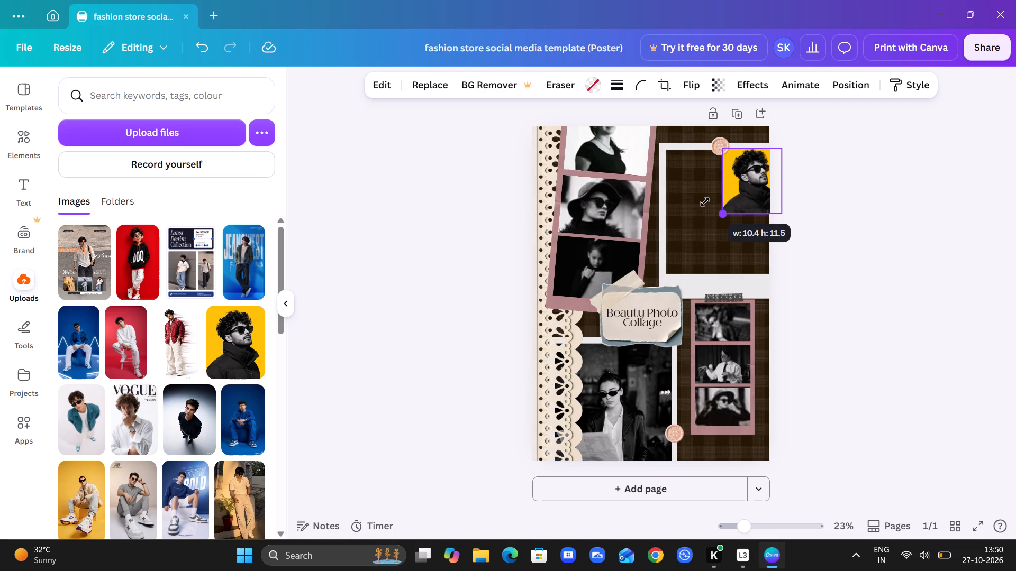
left_click_drag(705, 202, 644, 255)
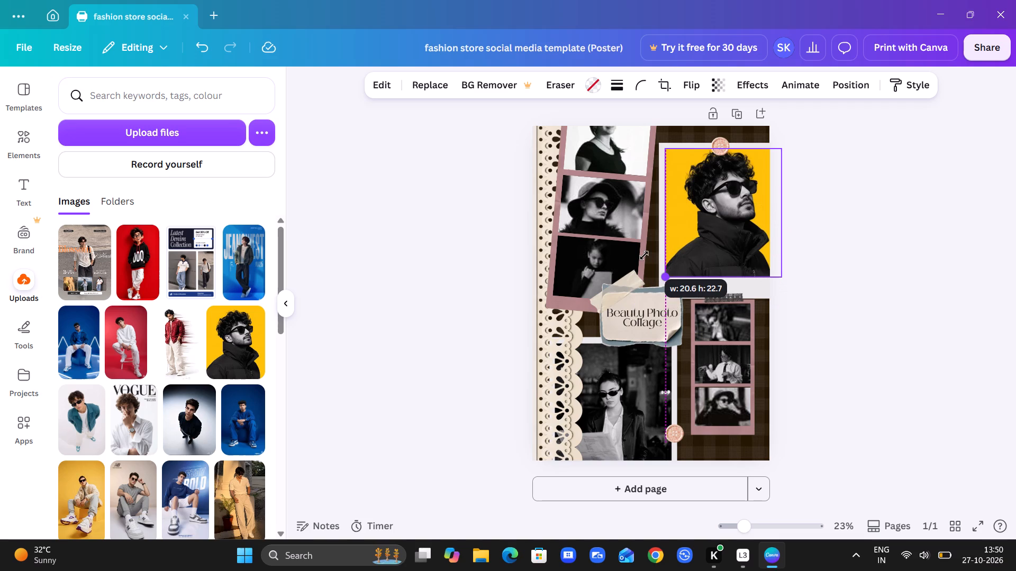
left_click_drag(644, 255, 644, 257)
left_click_drag(644, 257, 701, 223)
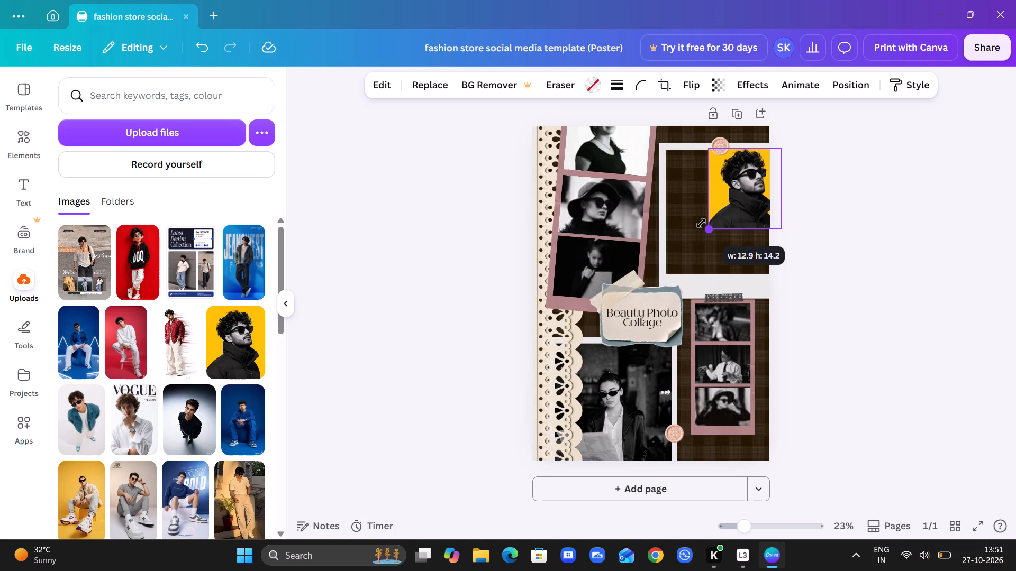
left_click_drag(701, 223, 674, 248)
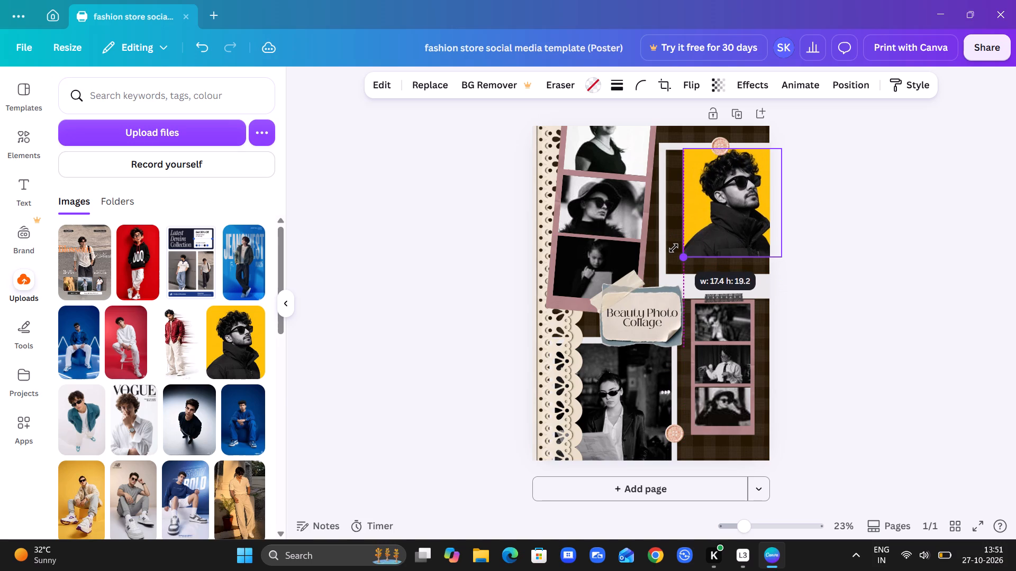
left_click_drag(674, 248, 629, 284)
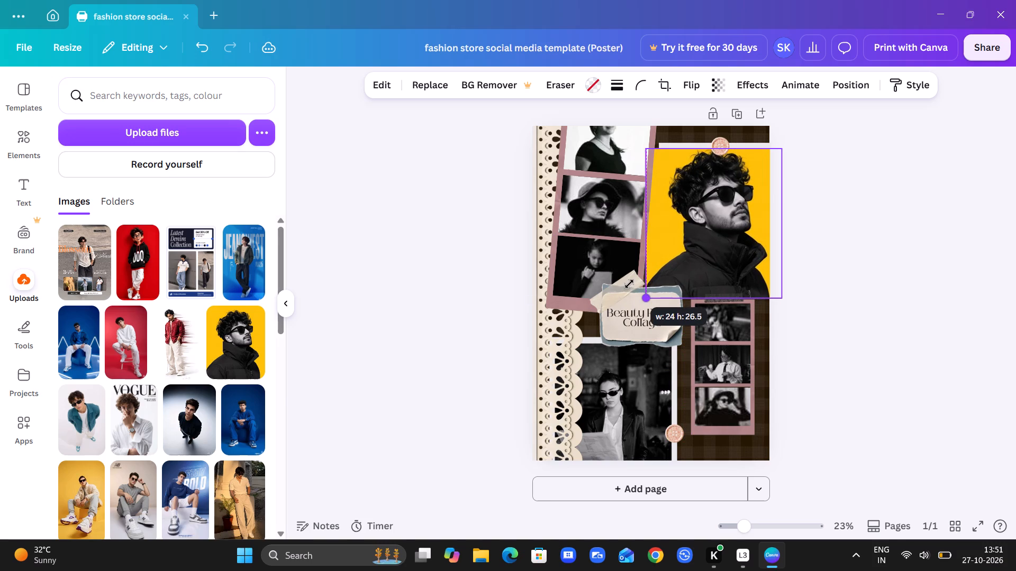
left_click_drag(629, 284, 638, 272)
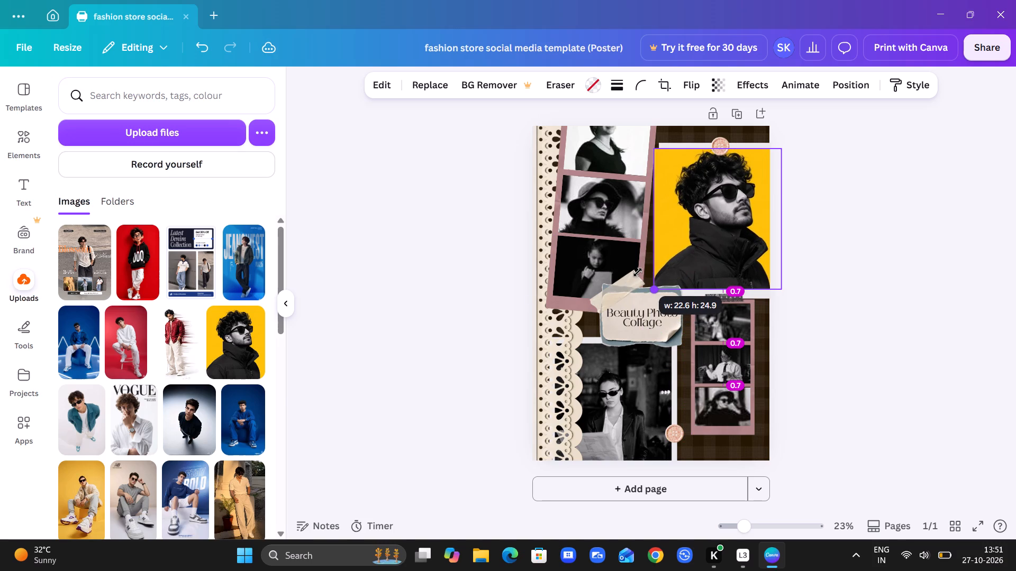
left_click_drag(638, 272, 658, 259)
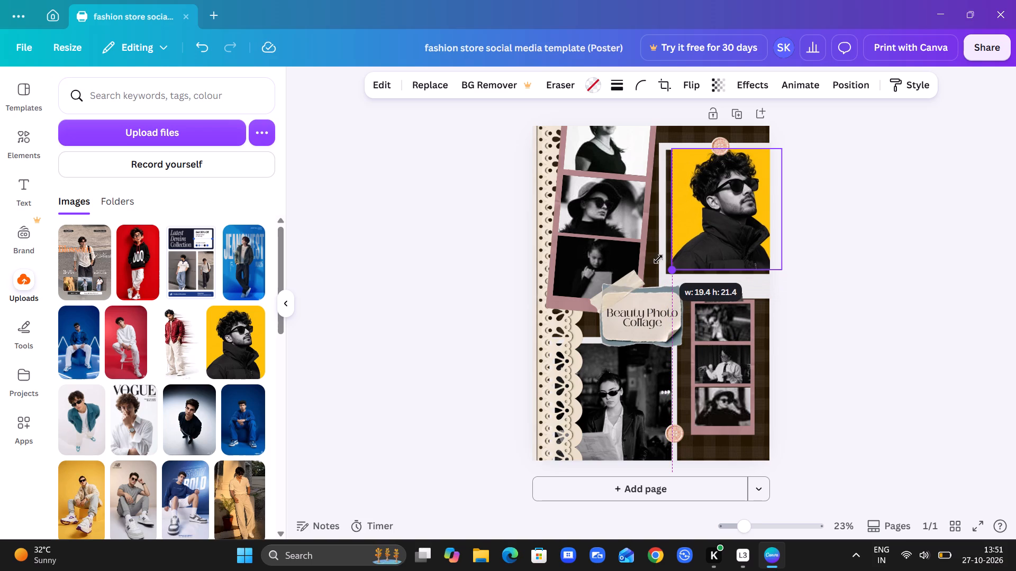
left_click_drag(658, 259, 652, 262)
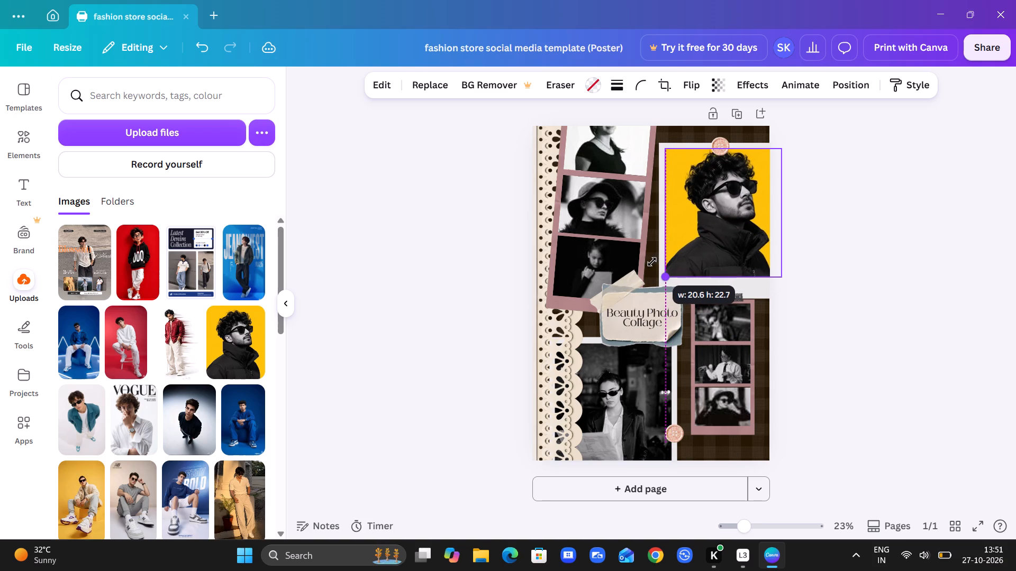
left_click_drag(652, 262, 645, 263)
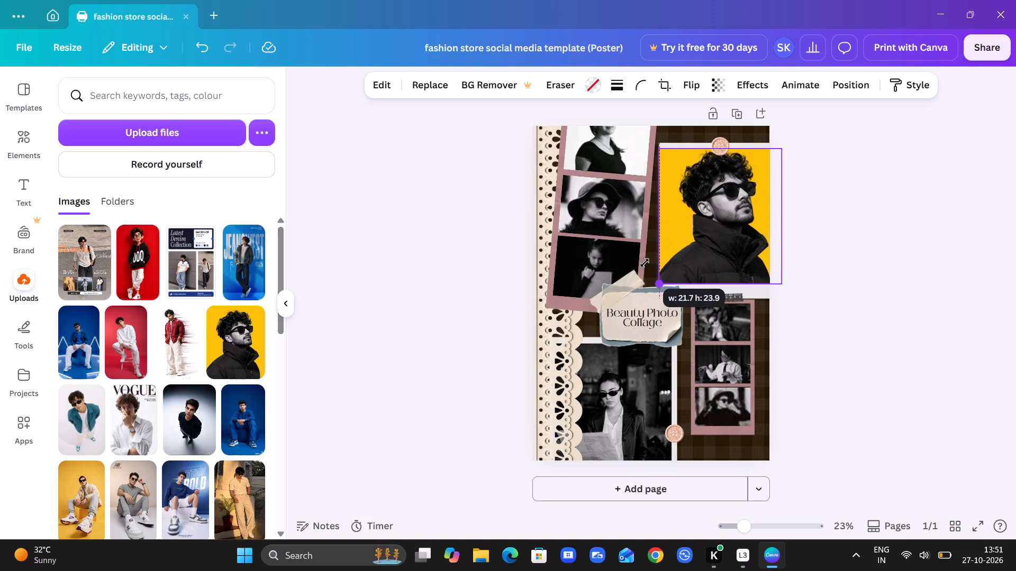
left_click_drag(645, 263, 645, 262)
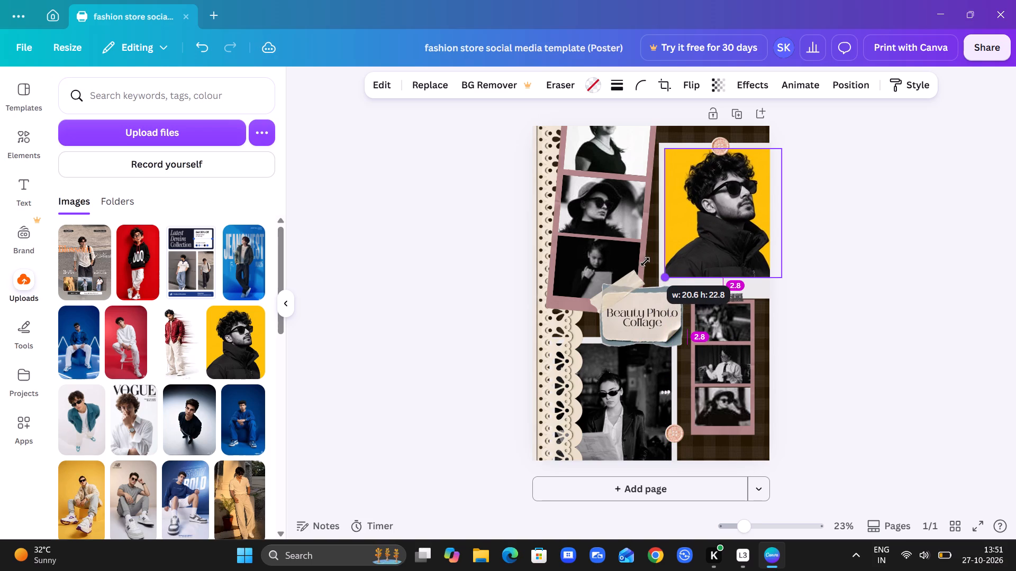
left_click_drag(645, 262, 637, 273)
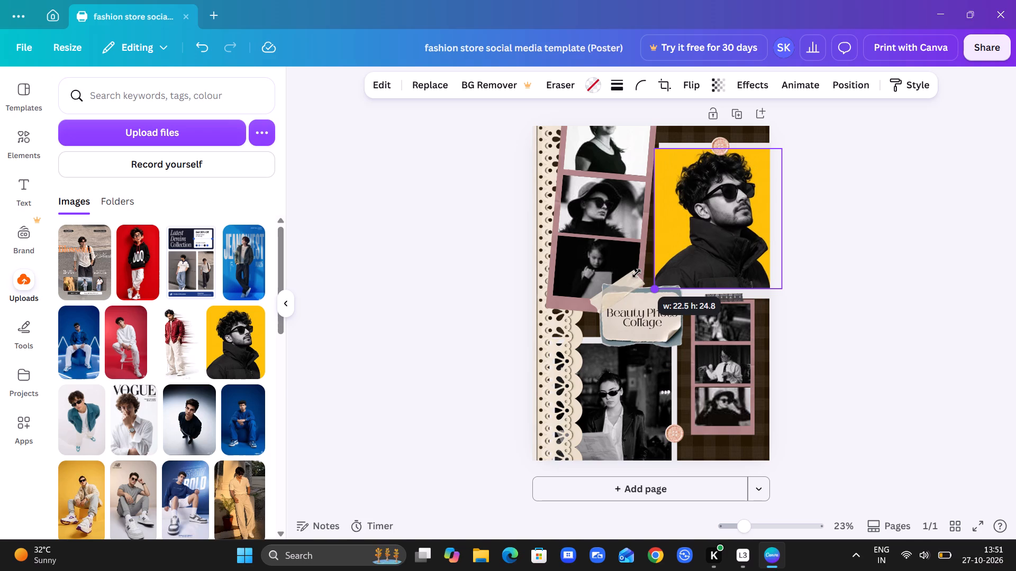
left_click_drag(637, 273, 649, 284)
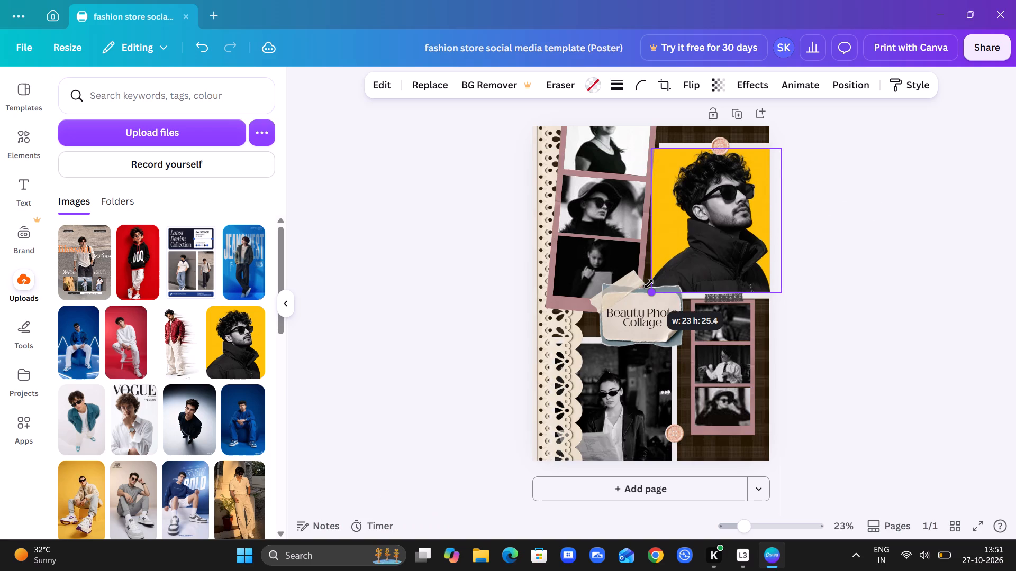
left_click_drag(649, 284, 656, 268)
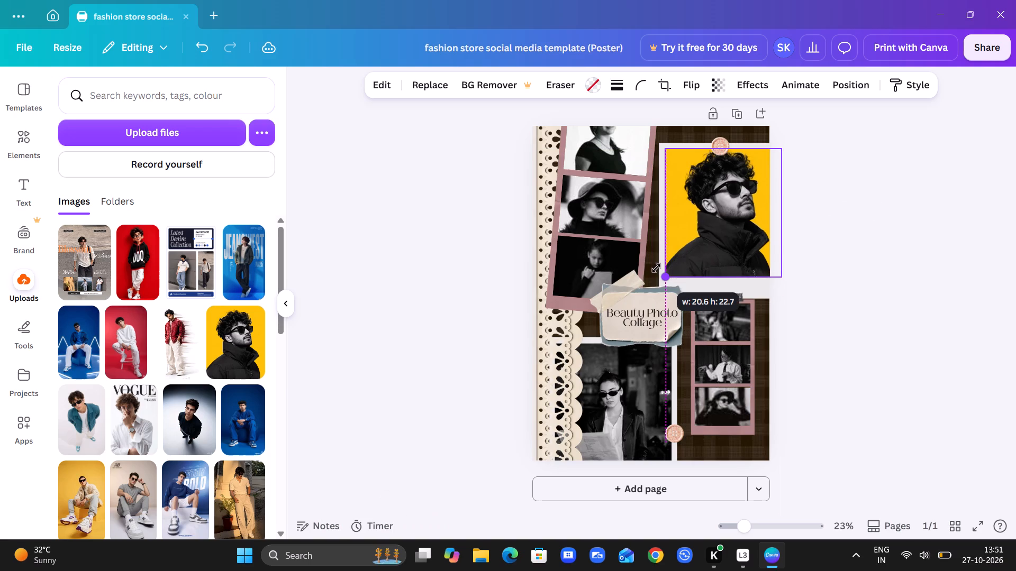
left_click_drag(656, 268, 671, 272)
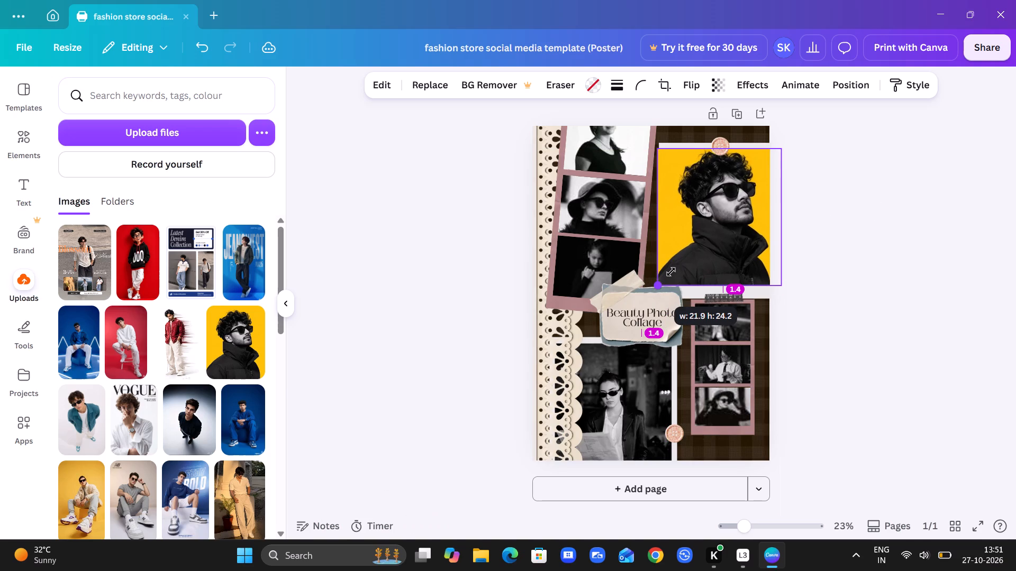
left_click_drag(671, 272, 691, 252)
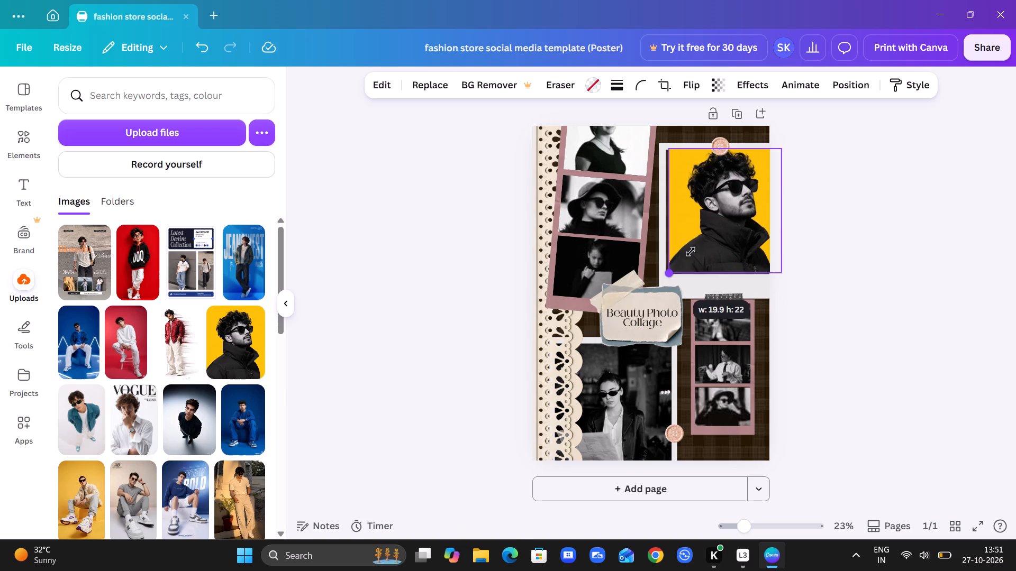
left_click_drag(691, 252, 671, 283)
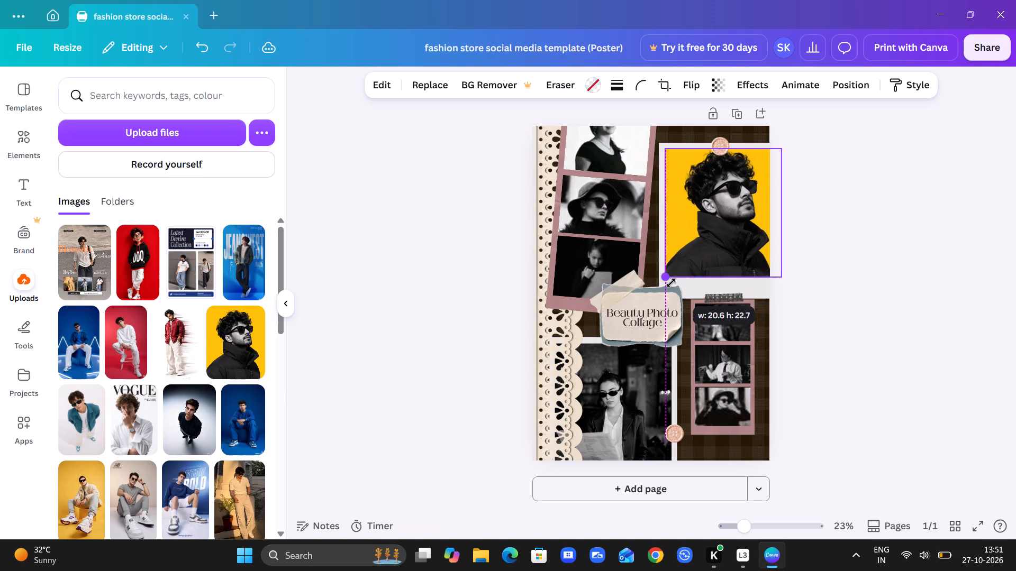
left_click_drag(671, 283, 672, 282)
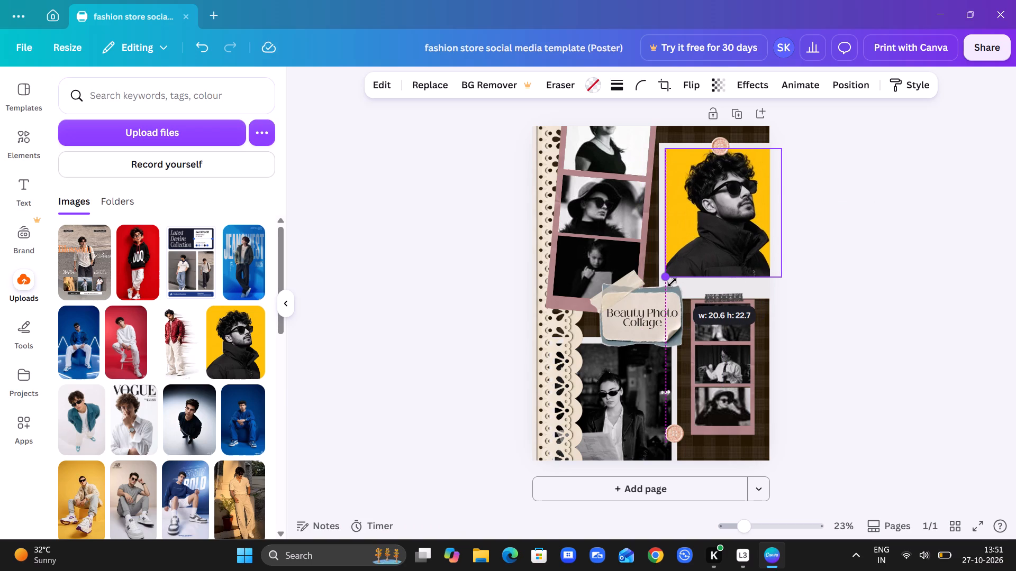
left_click_drag(672, 282, 399, 570)
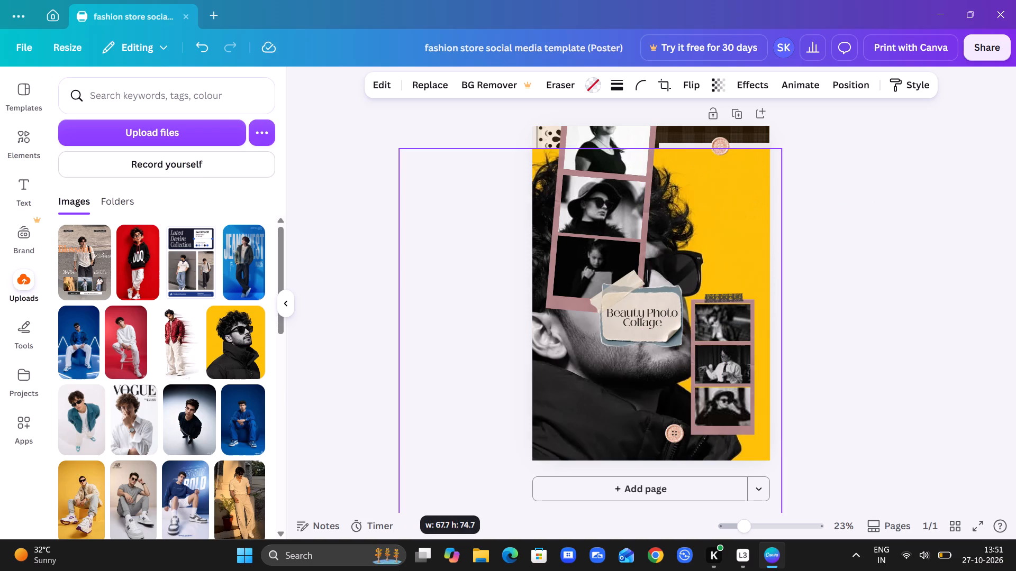
left_click_drag(399, 570, 693, 302)
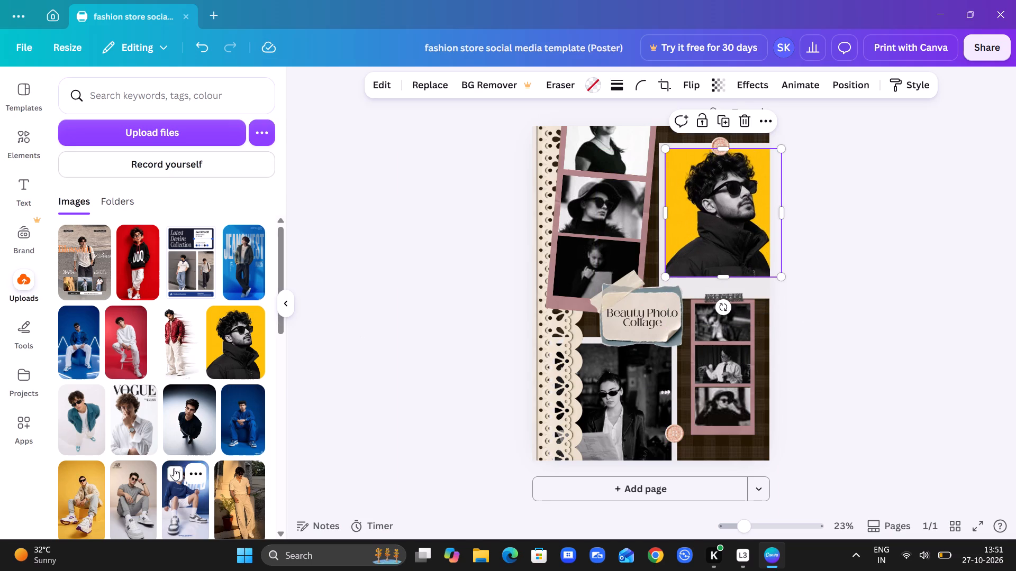
Place the uploaded photo of the man in black on a pale background into the top frame of the tilted photo strip.
left_click_drag(175, 426, 618, 142)
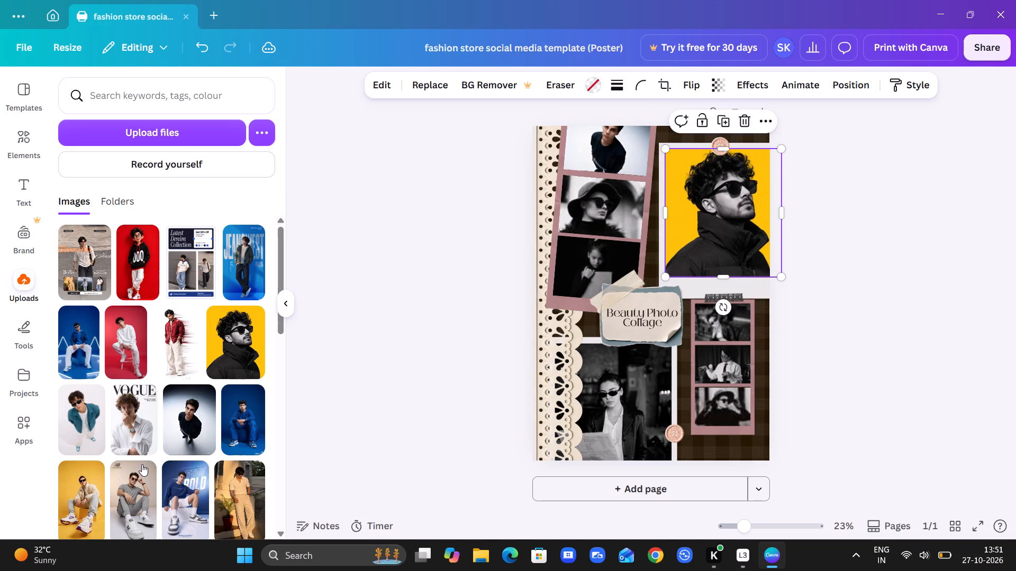
Place the uploaded photo of the seated man on a yellow background into the middle frame of the tilted photo strip.
scroll(142, 464, "down", 1)
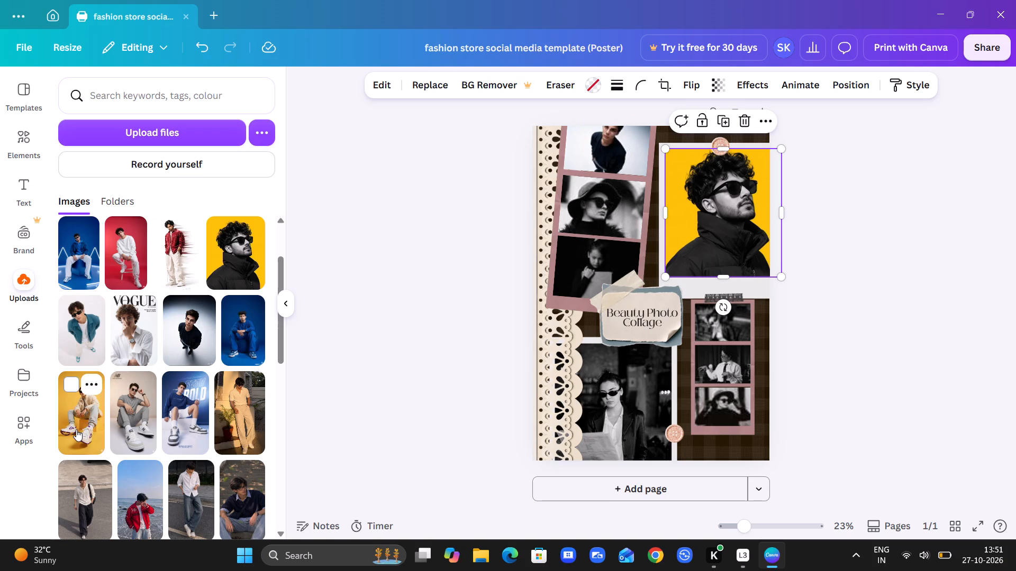
left_click_drag(76, 429, 621, 219)
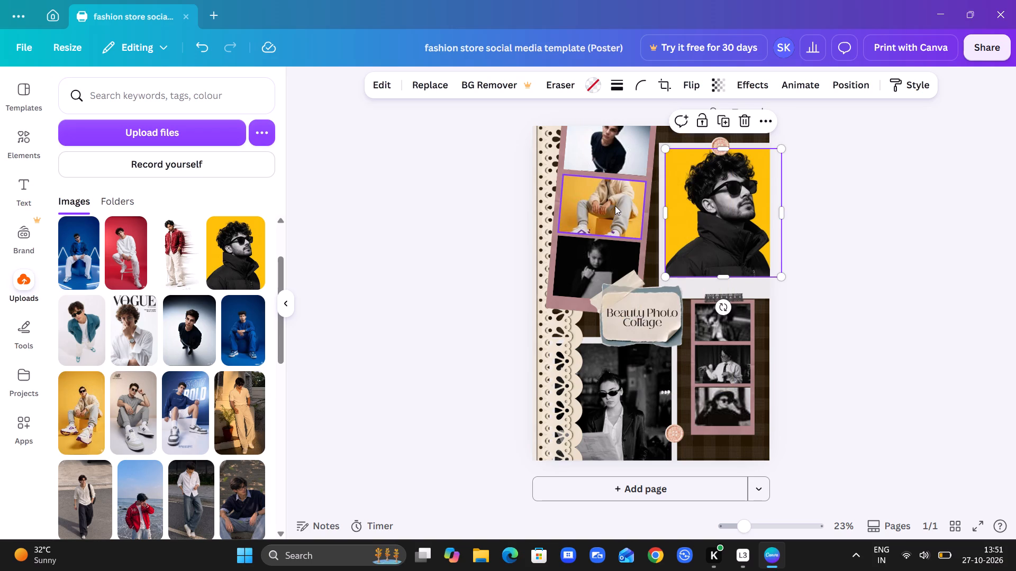
Reposition the seated man's photo inside the tilted strip's middle frame so his face and upper body show.
left_click(615, 206)
double_click(615, 206)
left_click_drag(615, 200, 611, 217)
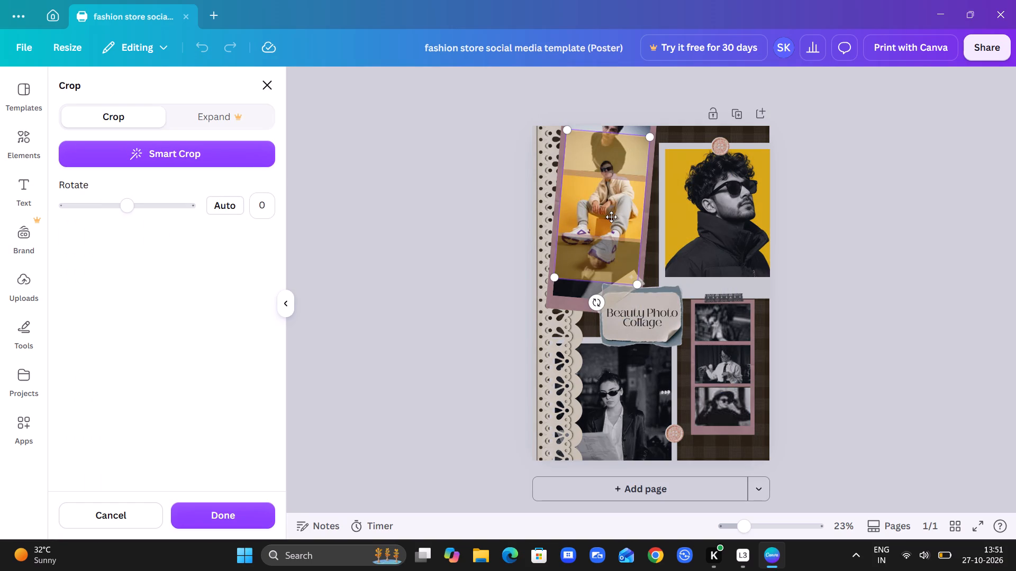
left_click_drag(611, 217, 616, 205)
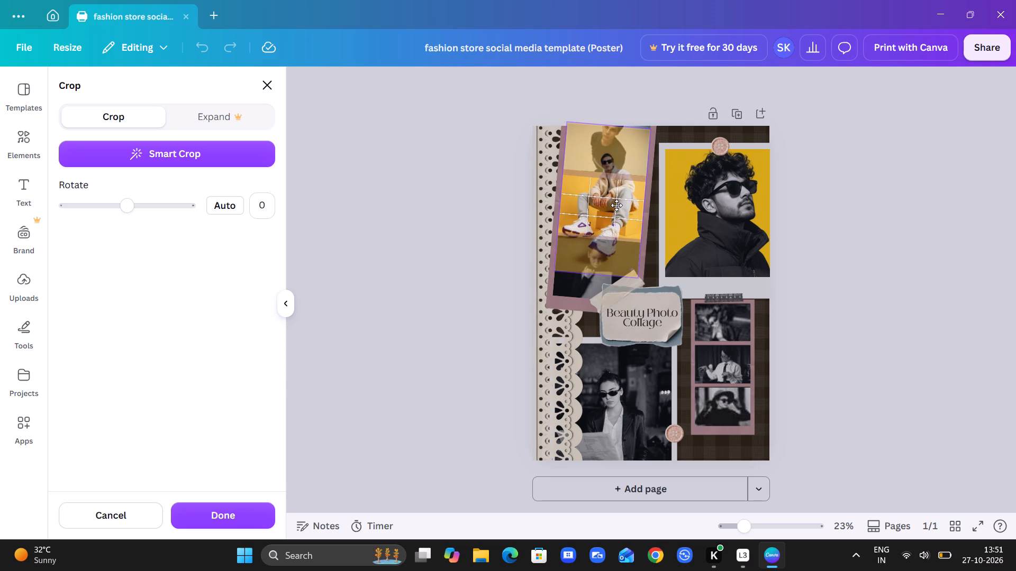
left_click_drag(616, 205, 634, 150)
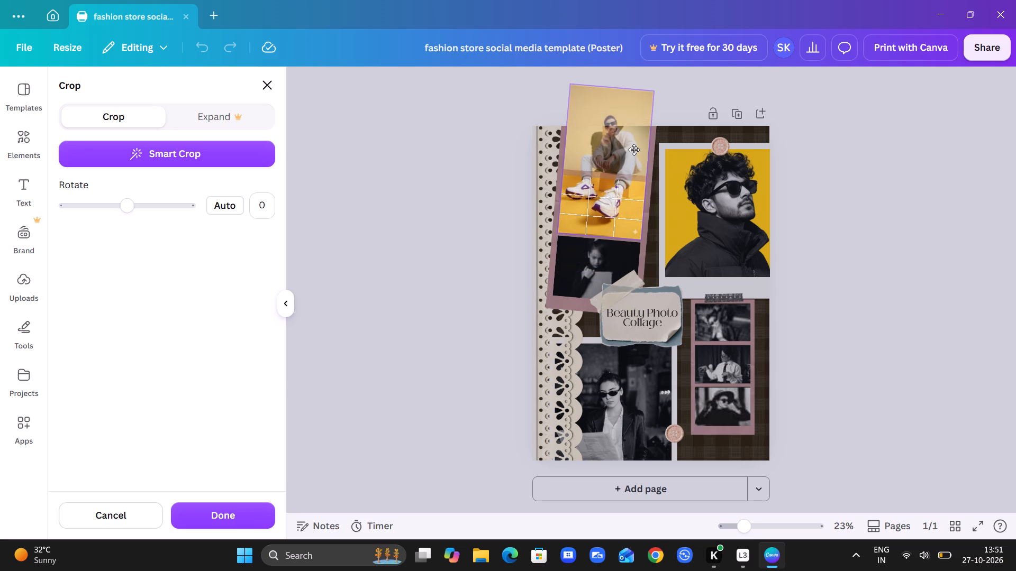
left_click_drag(634, 150, 623, 222)
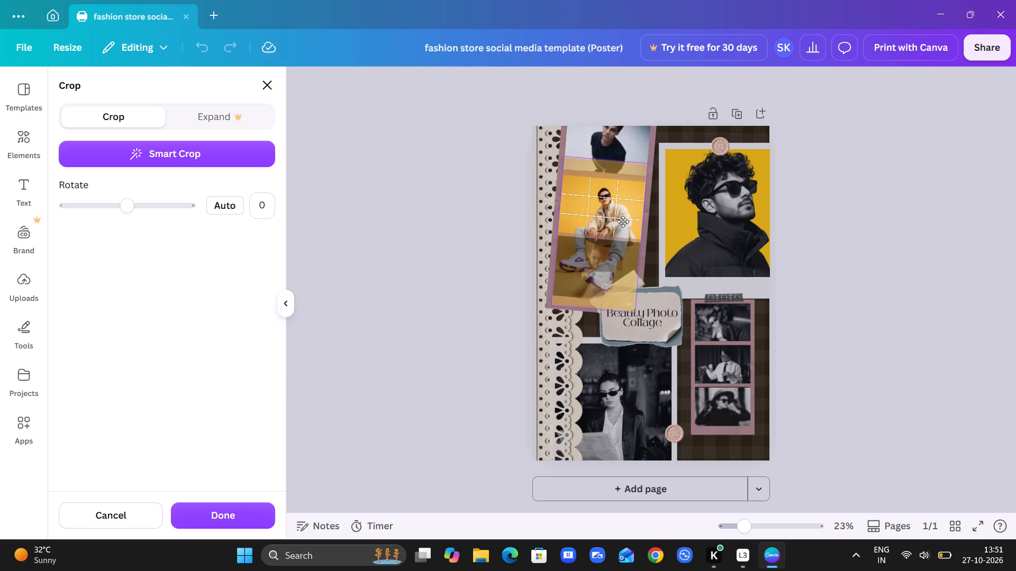
left_click_drag(623, 222, 623, 221)
left_click(439, 263)
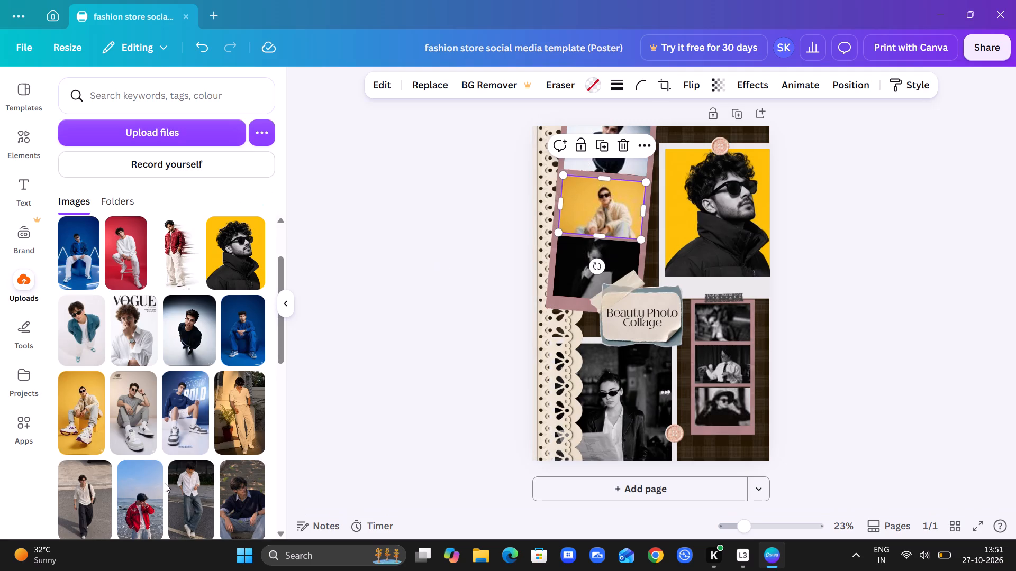
Place the uploaded street photo of the man in a white shirt and dark trousers into the tilted strip's bottom frame.
scroll(165, 483, "down", 2)
left_click_drag(81, 371, 539, 306)
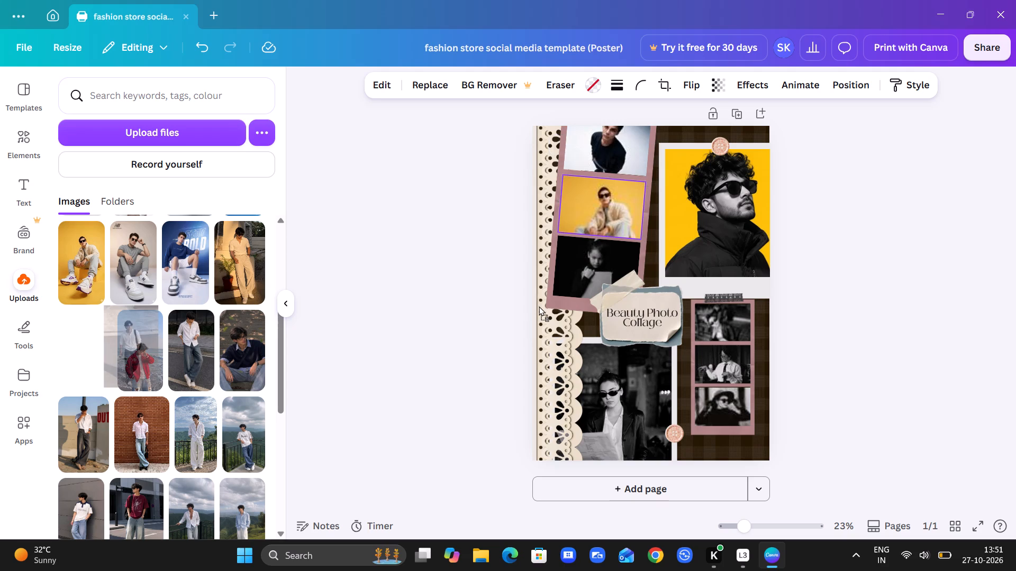
left_click_drag(539, 306, 568, 291)
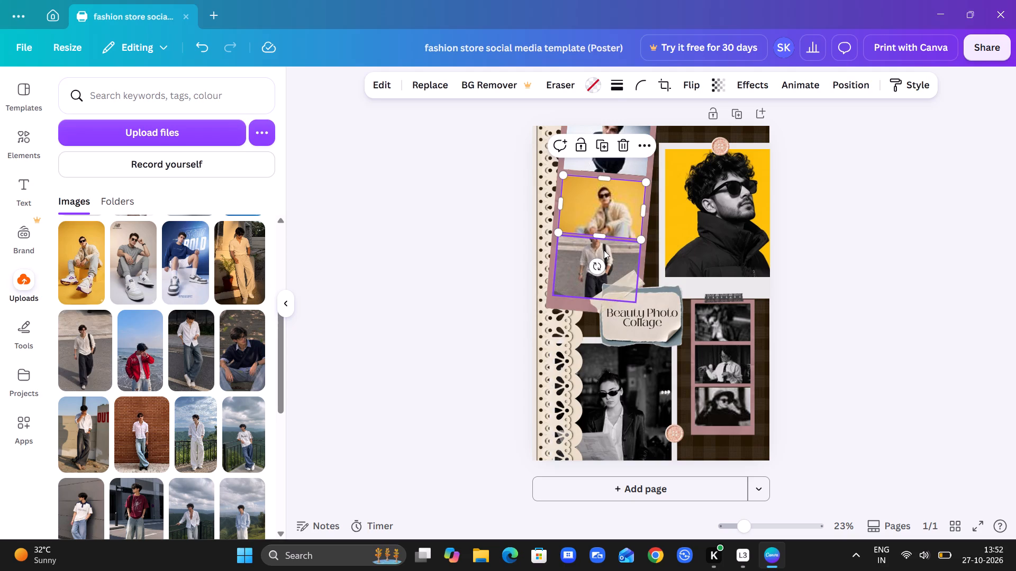
Shift the white-shirt man's photo slightly down inside the tilted strip's bottom frame so his head and torso are framed.
left_click(554, 266)
left_click(560, 270)
double_click(560, 270)
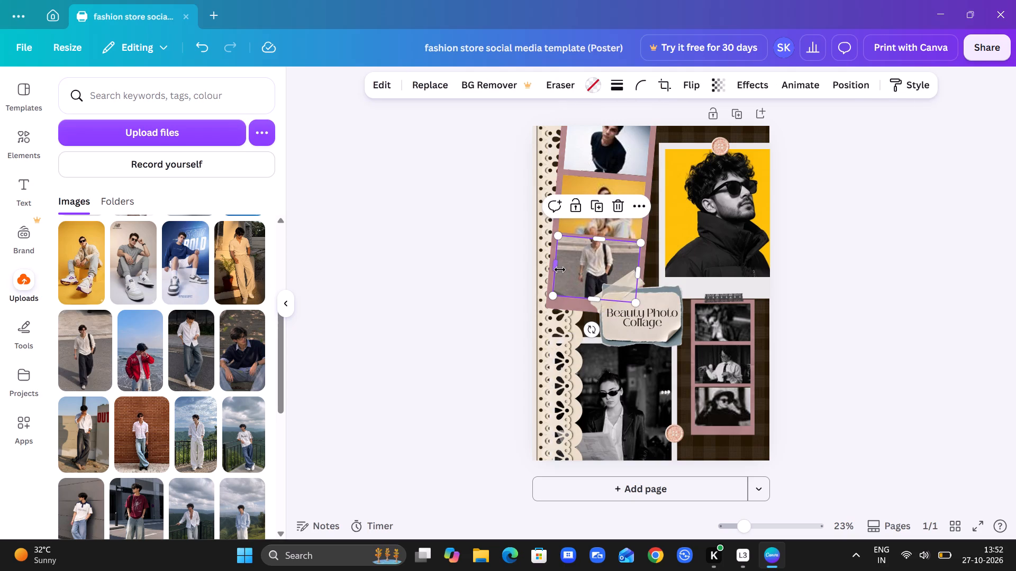
double_click(575, 268)
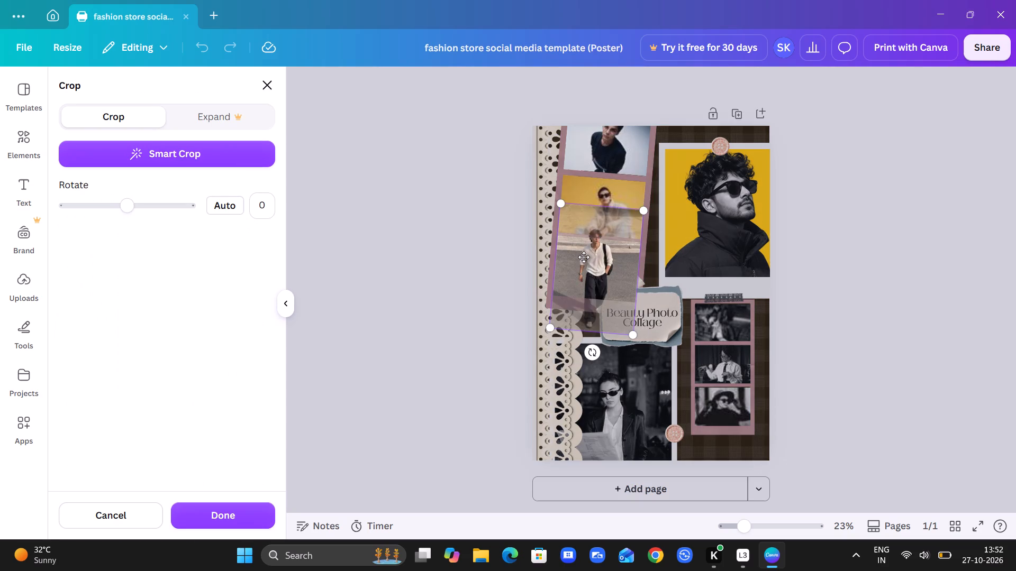
left_click_drag(584, 257, 584, 277)
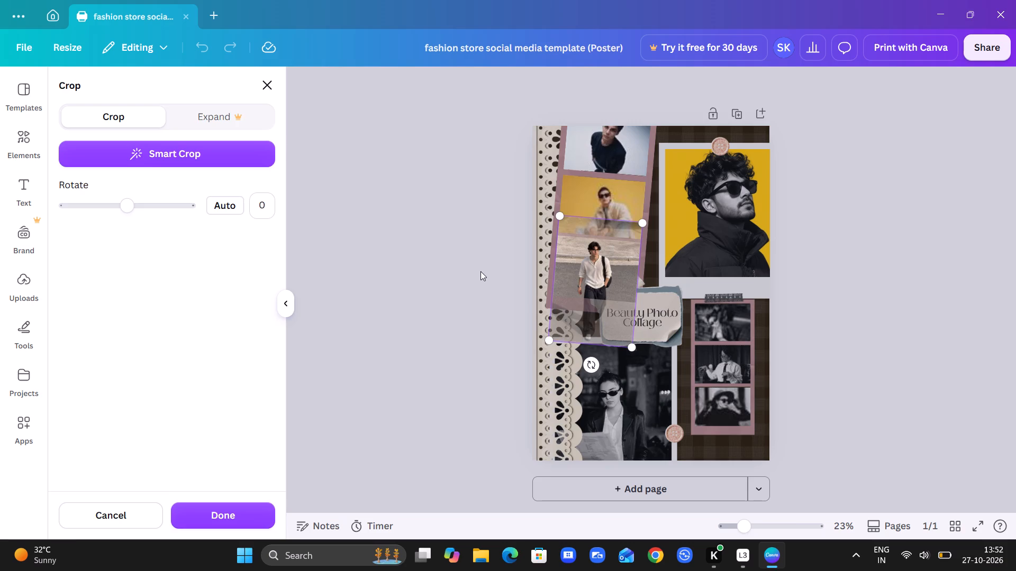
left_click(480, 271)
Place the uploaded dark-blue image of the cartoon boy with headphones into the large lower-left frame of the poster.
scroll(238, 378, "down", 3)
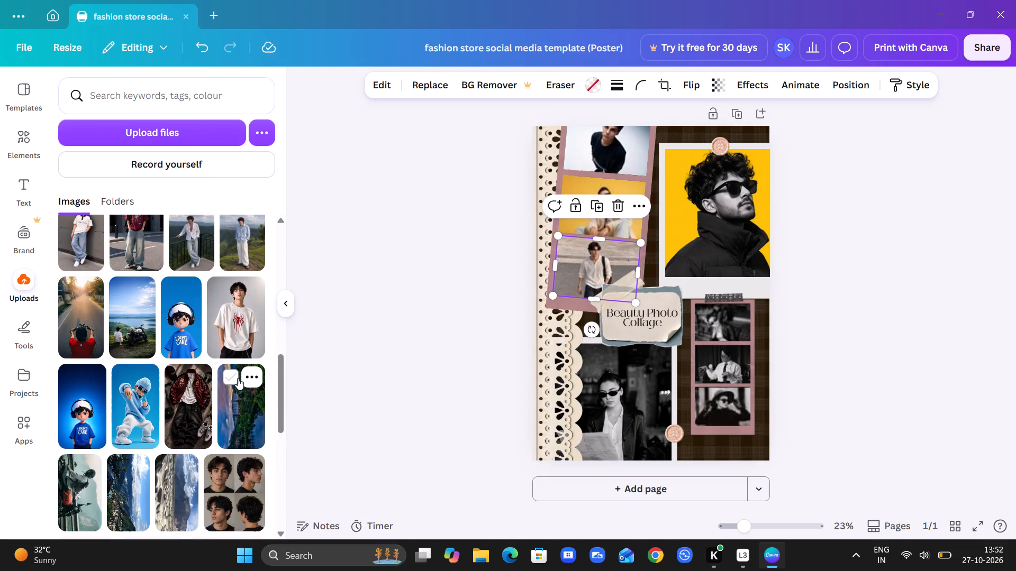
left_click_drag(83, 433, 623, 399)
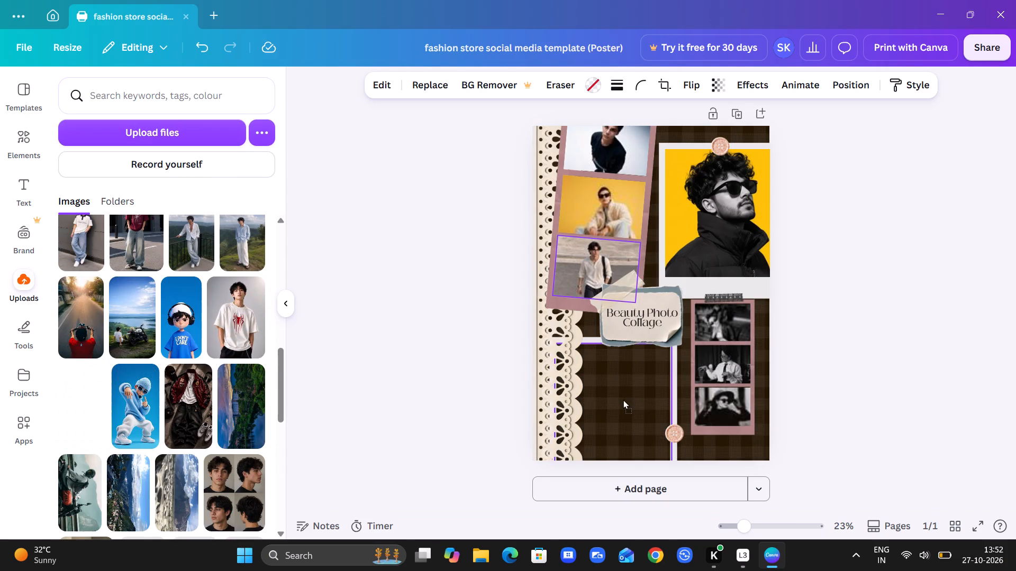
left_click_drag(623, 399, 616, 393)
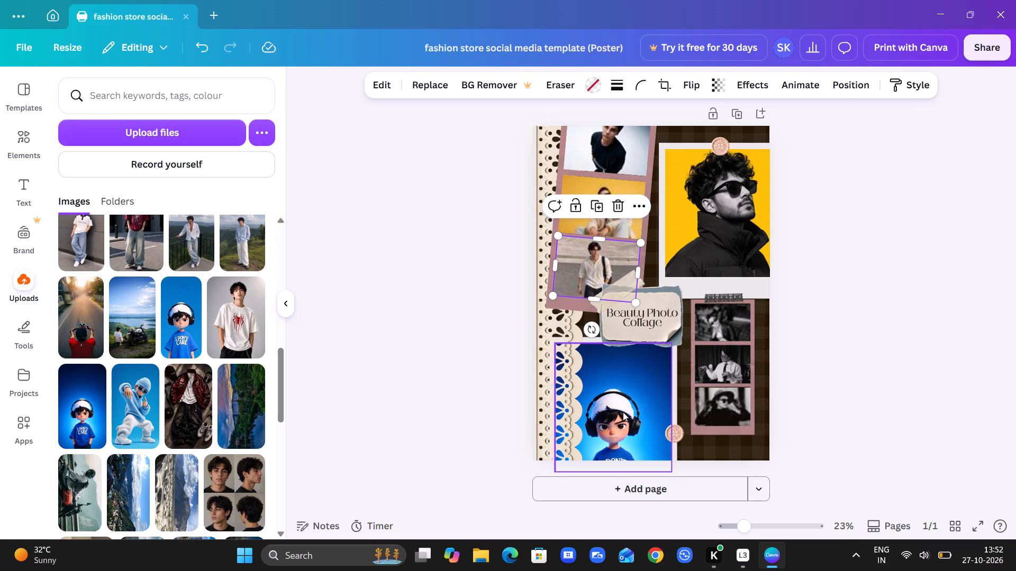
Reposition the cartoon boy inside the large lower-left frame so his head and the "I DON'T CARE" shirt show.
double_click(623, 412)
left_click(620, 409)
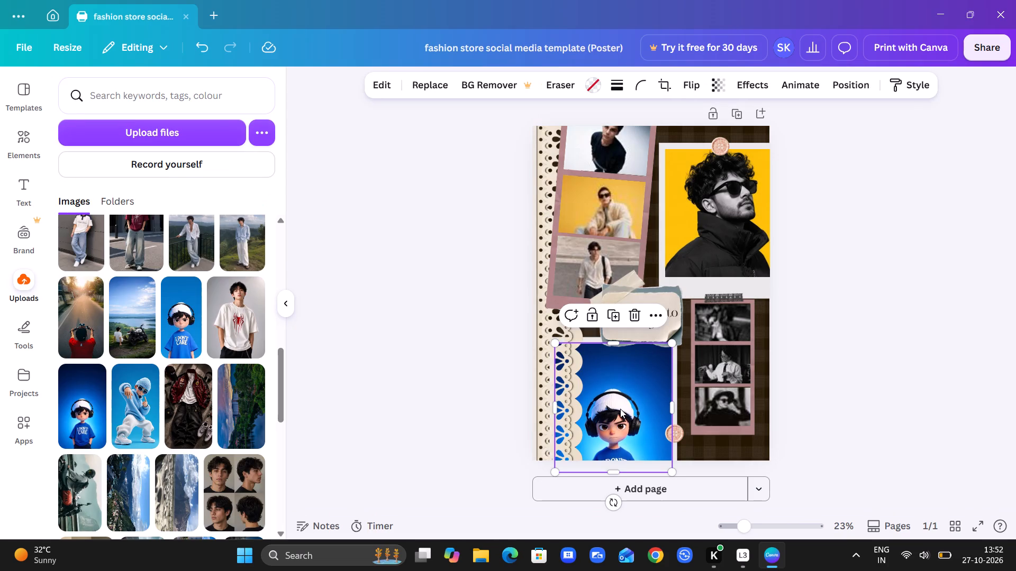
double_click(620, 409)
left_click_drag(618, 394, 627, 344)
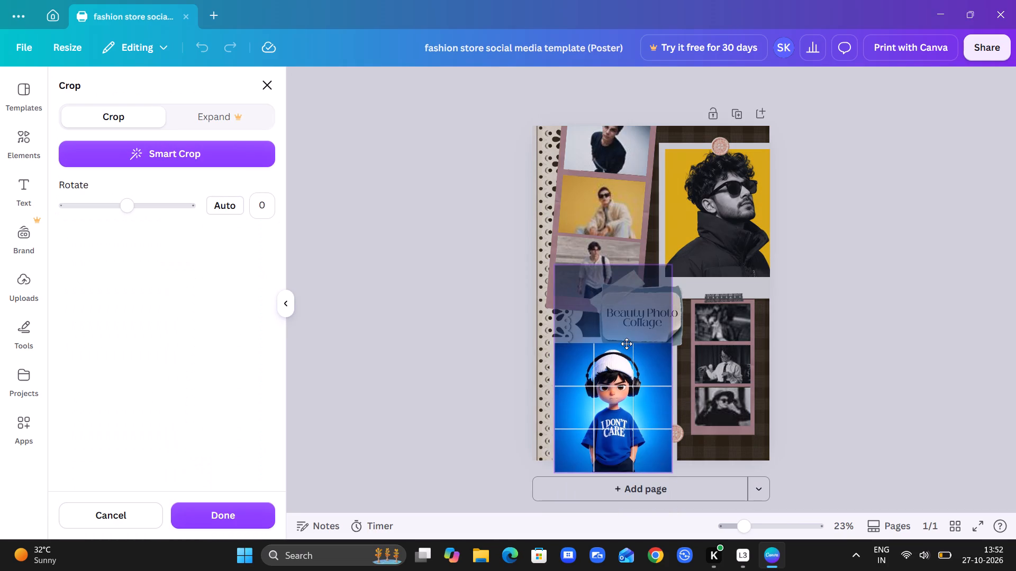
left_click_drag(627, 344, 627, 342)
left_click_drag(627, 342, 627, 343)
left_click_drag(627, 343, 630, 326)
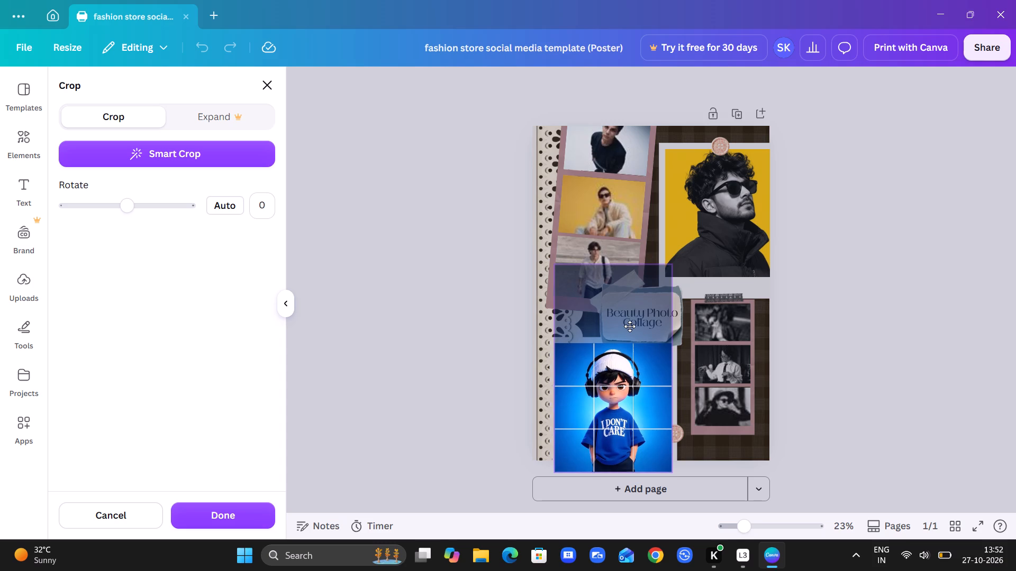
left_click_drag(630, 326, 629, 318)
left_click_drag(629, 318, 606, 344)
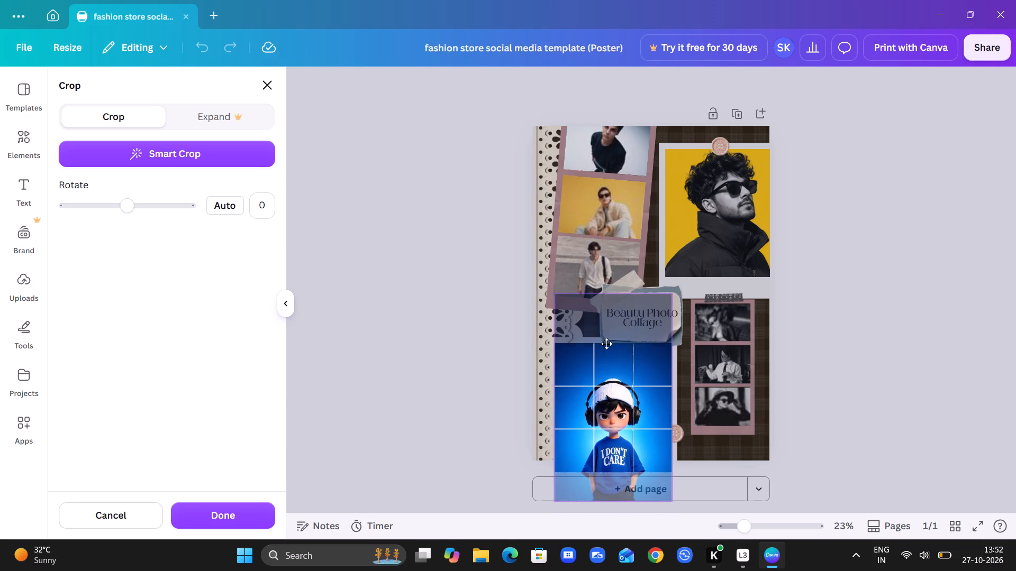
left_click_drag(606, 344, 638, 333)
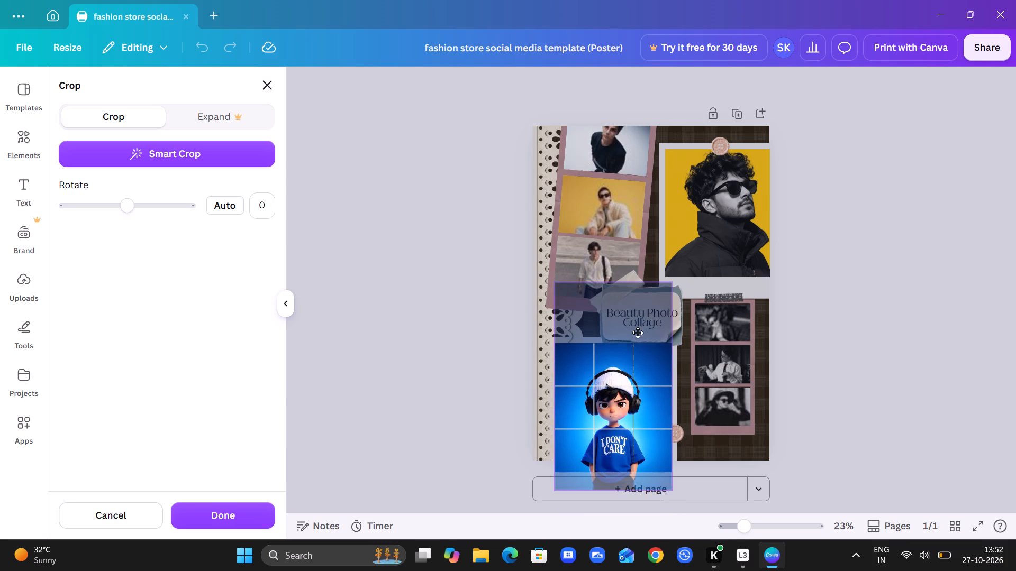
left_click_drag(638, 333, 652, 289)
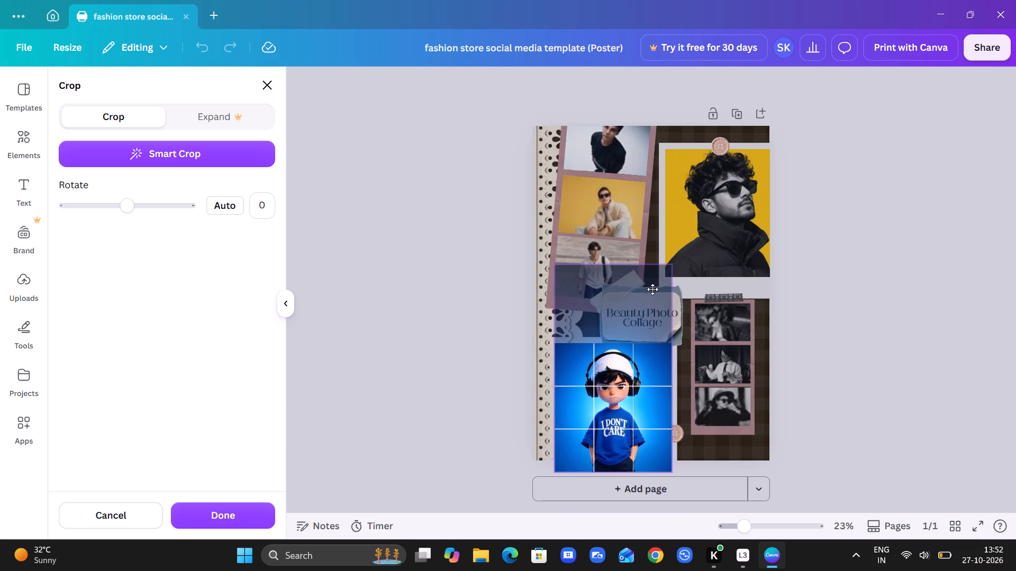
left_click_drag(652, 289, 652, 301)
left_click_drag(652, 301, 655, 329)
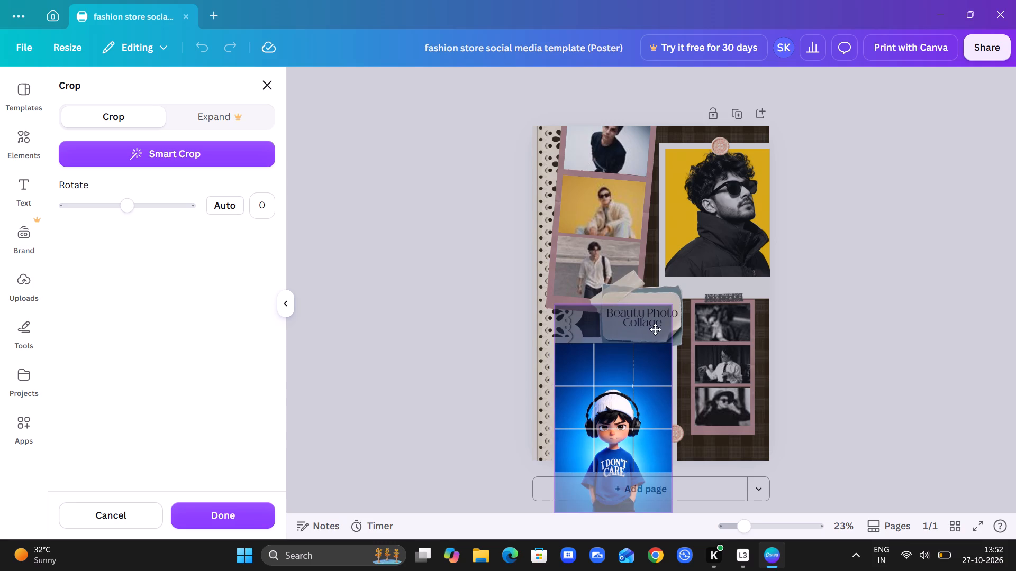
left_click_drag(655, 329, 660, 330)
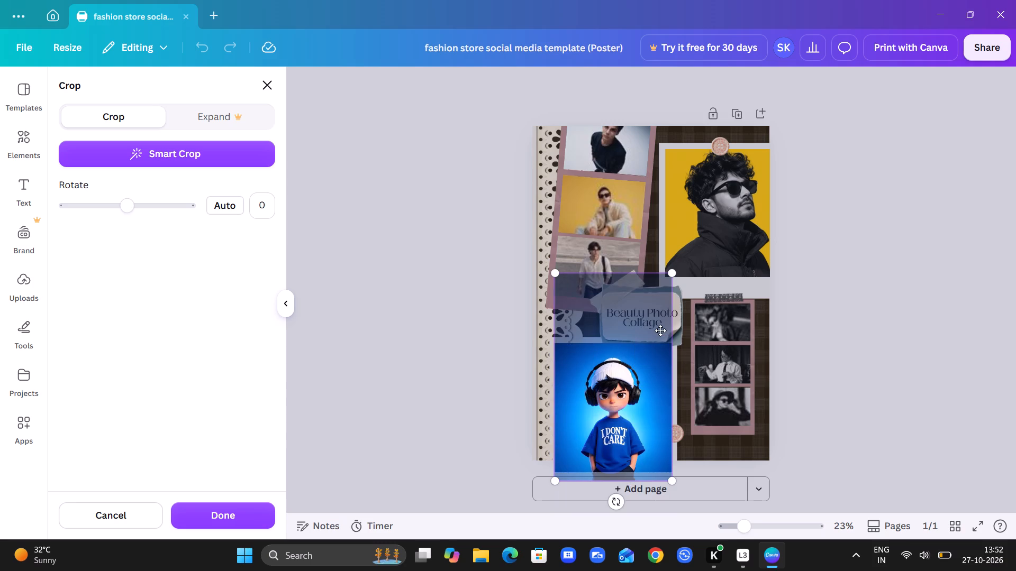
left_click(442, 372)
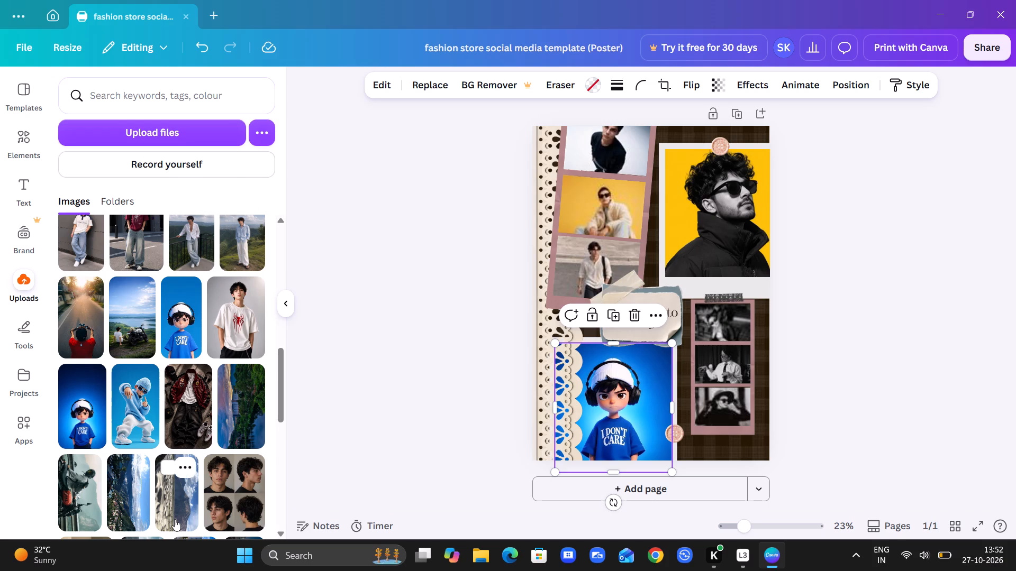
Place the uploaded tennis-court photo of the man in a dark jacket into the top frame of the small photo strip.
scroll(175, 519, "down", 7)
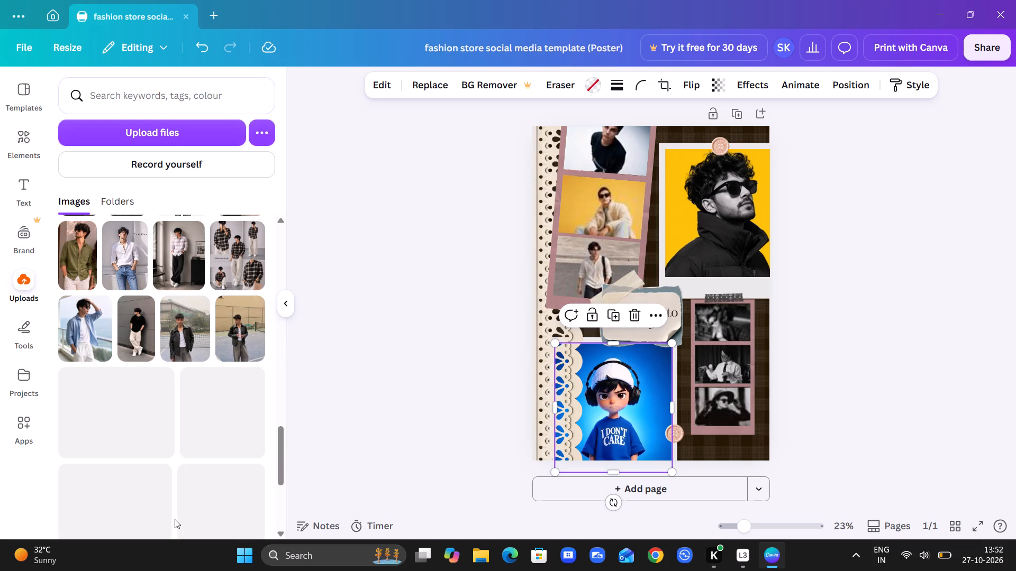
left_click_drag(180, 348, 725, 320)
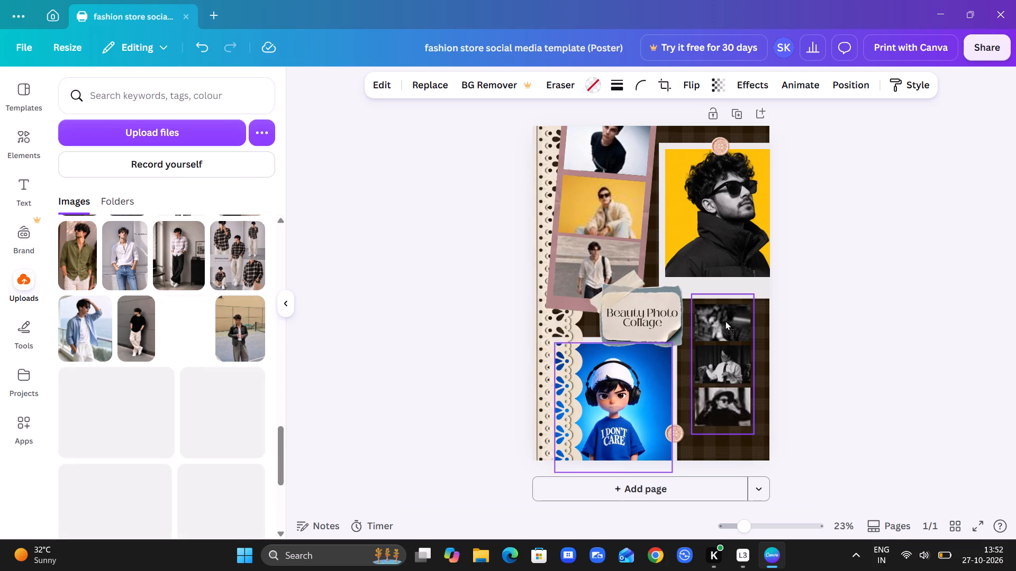
left_click_drag(725, 320, 723, 320)
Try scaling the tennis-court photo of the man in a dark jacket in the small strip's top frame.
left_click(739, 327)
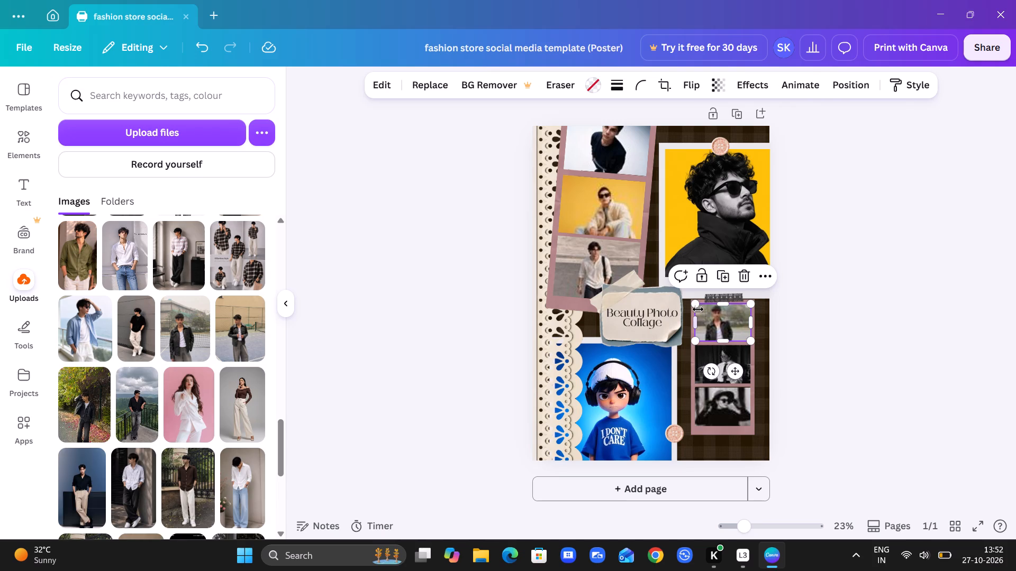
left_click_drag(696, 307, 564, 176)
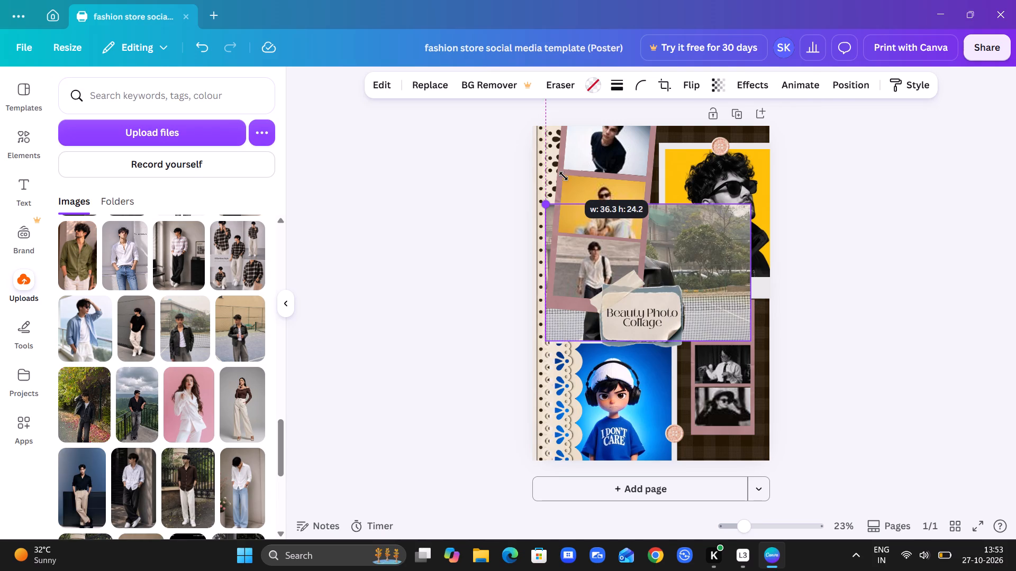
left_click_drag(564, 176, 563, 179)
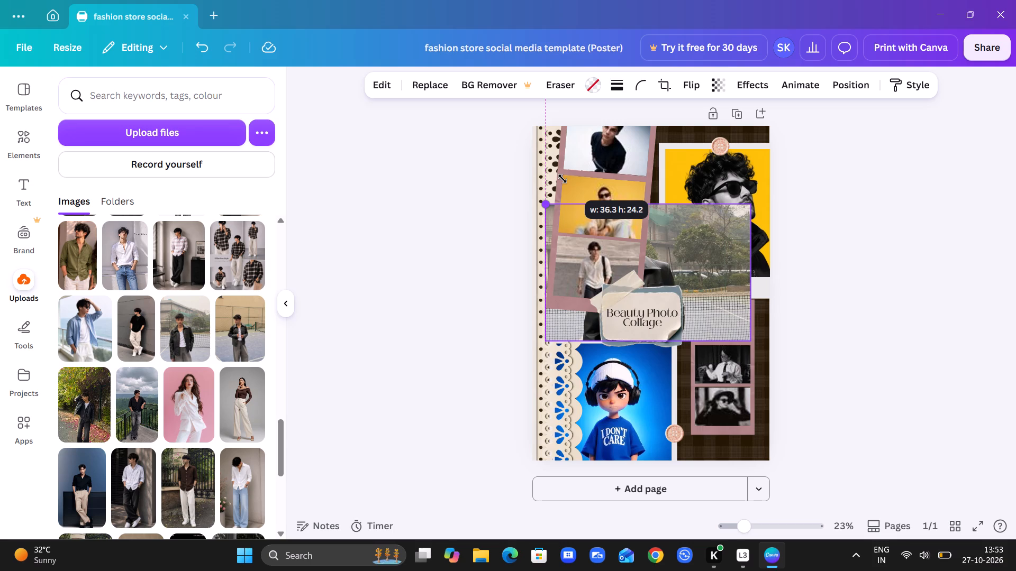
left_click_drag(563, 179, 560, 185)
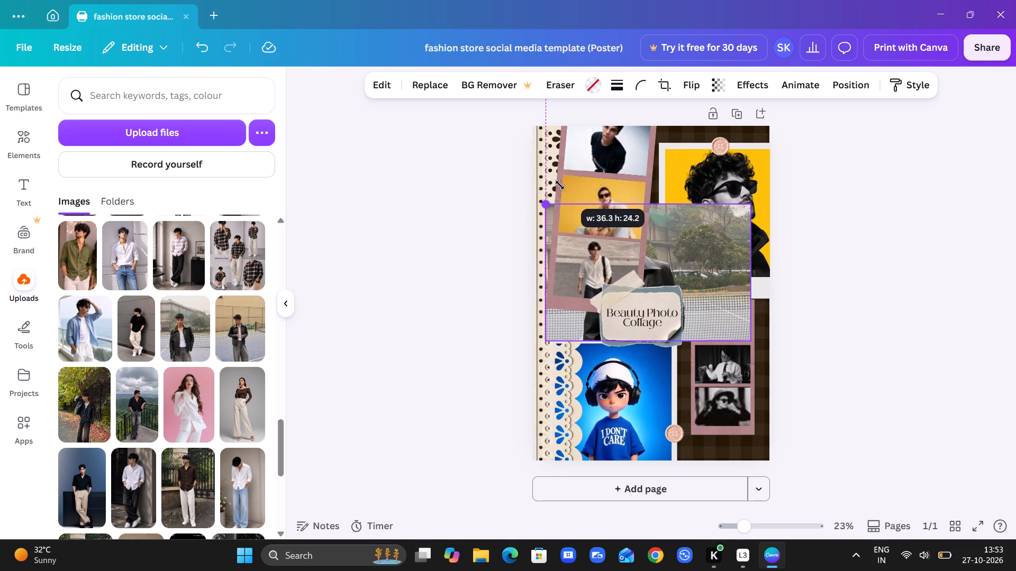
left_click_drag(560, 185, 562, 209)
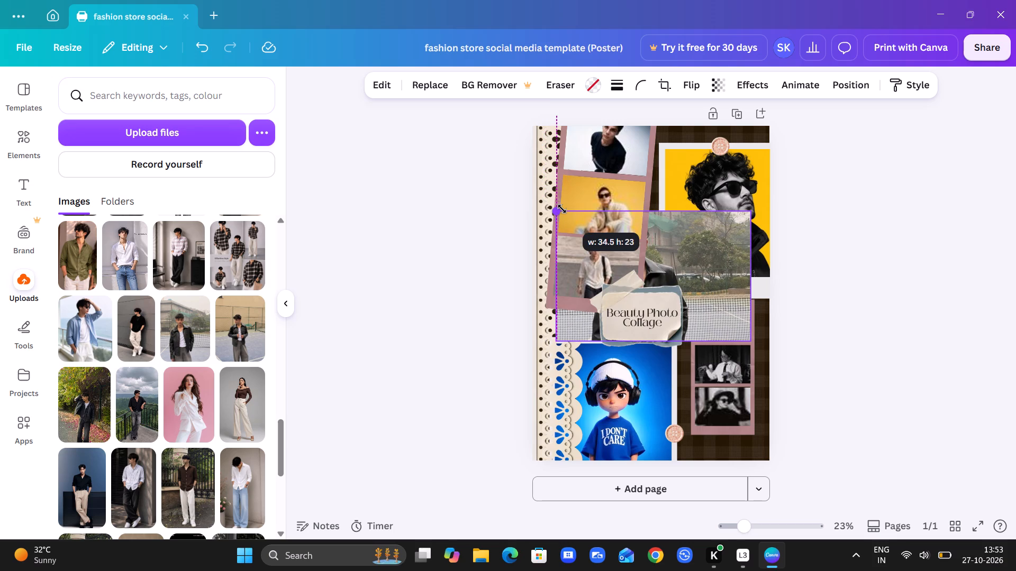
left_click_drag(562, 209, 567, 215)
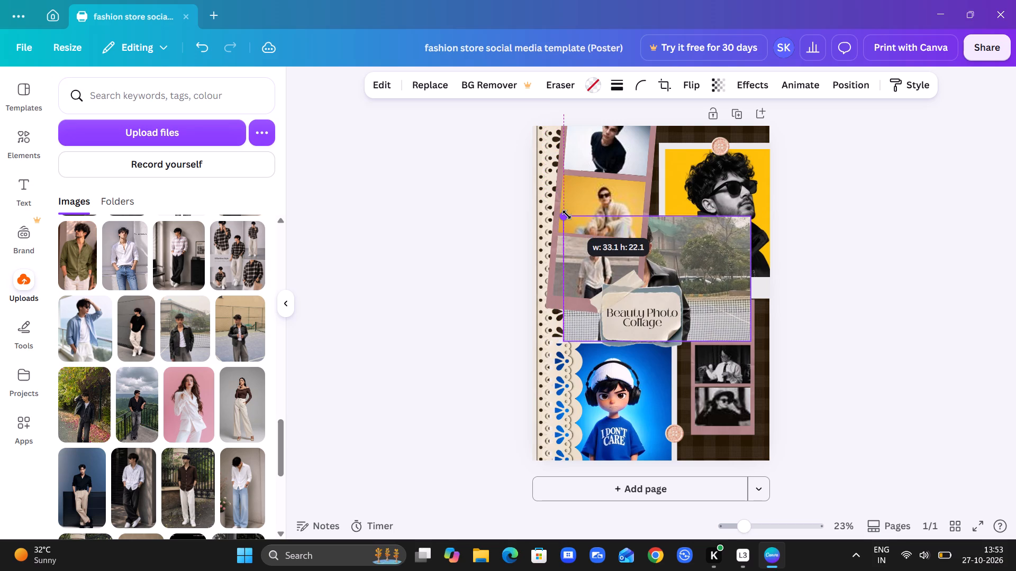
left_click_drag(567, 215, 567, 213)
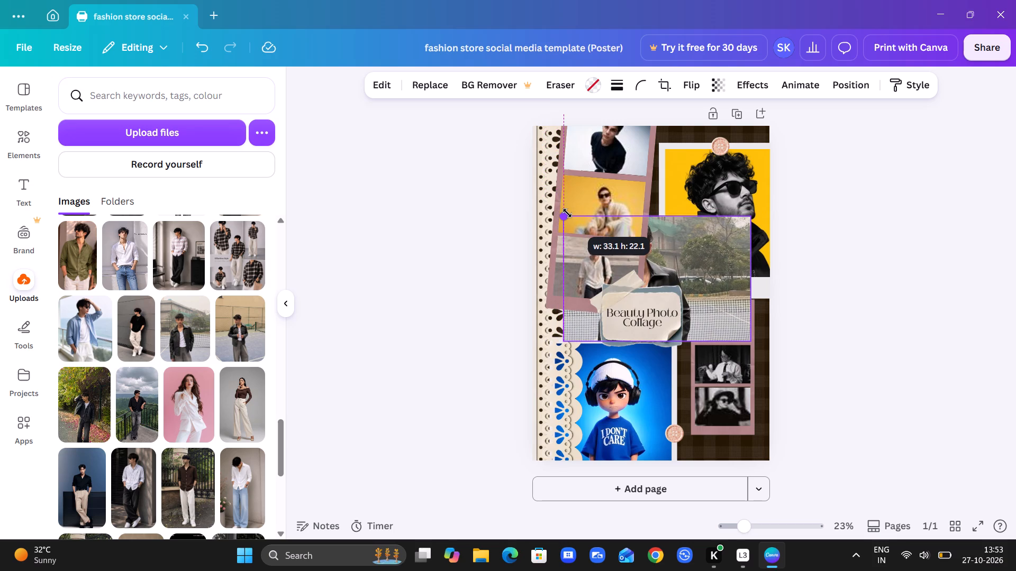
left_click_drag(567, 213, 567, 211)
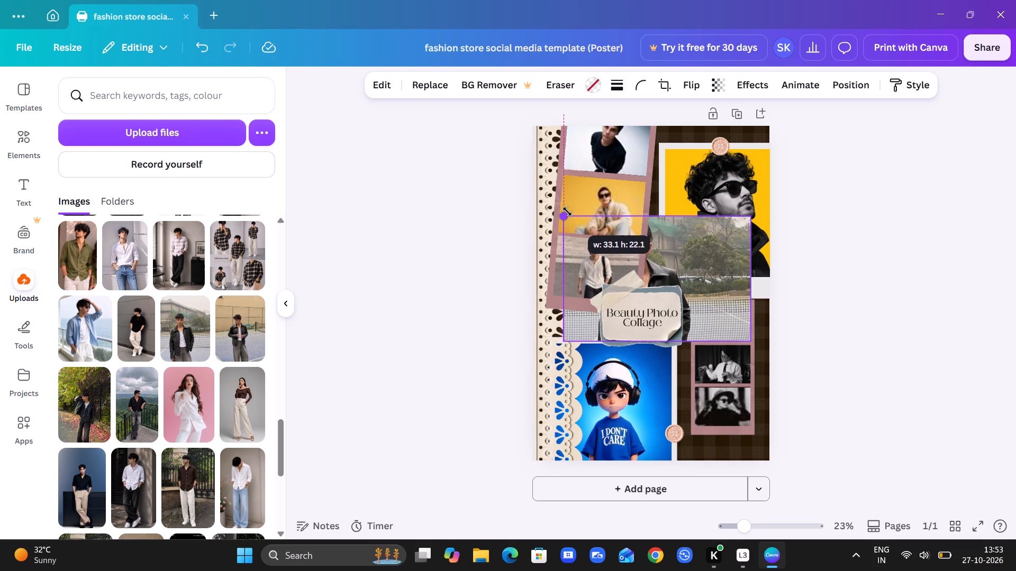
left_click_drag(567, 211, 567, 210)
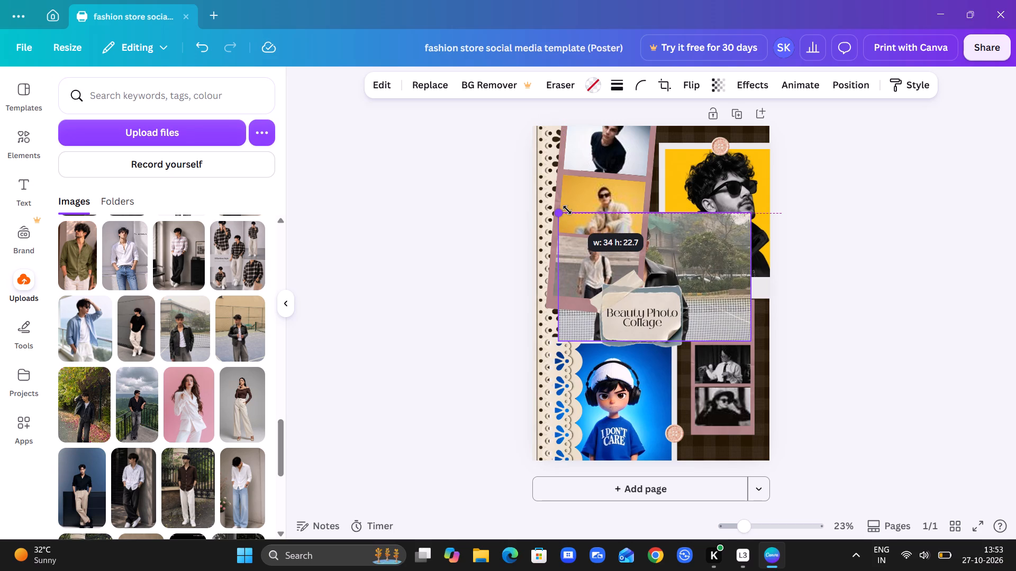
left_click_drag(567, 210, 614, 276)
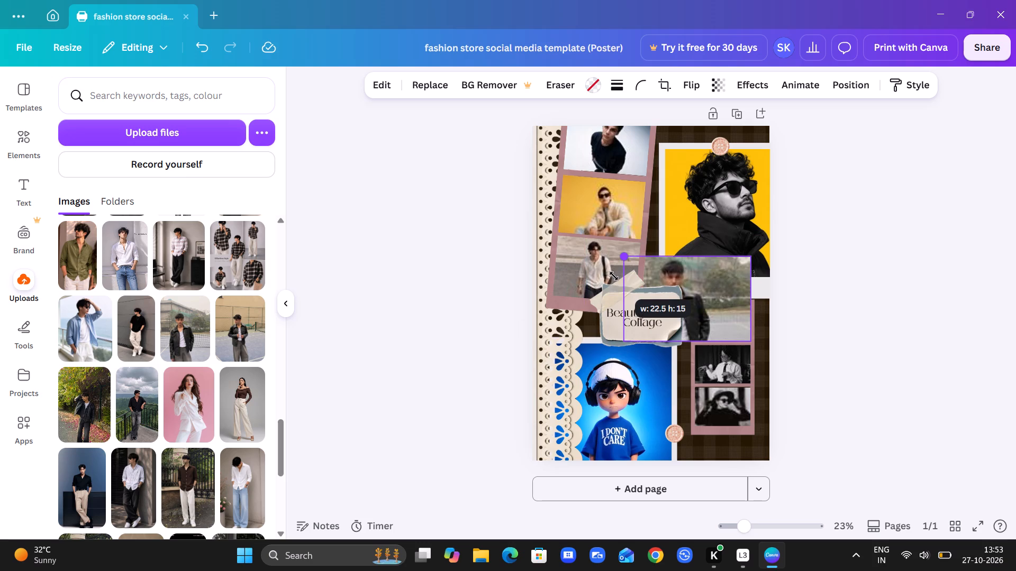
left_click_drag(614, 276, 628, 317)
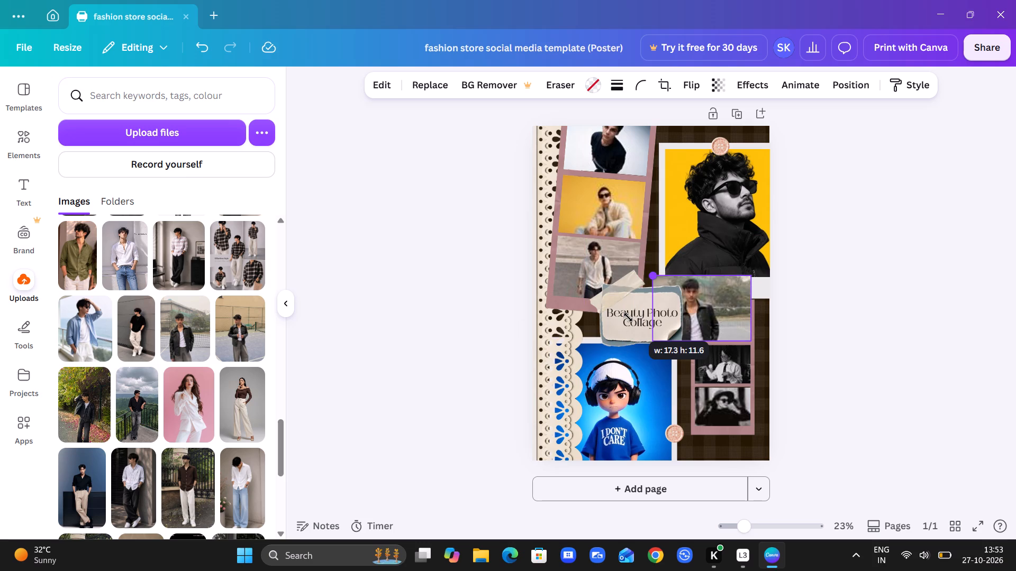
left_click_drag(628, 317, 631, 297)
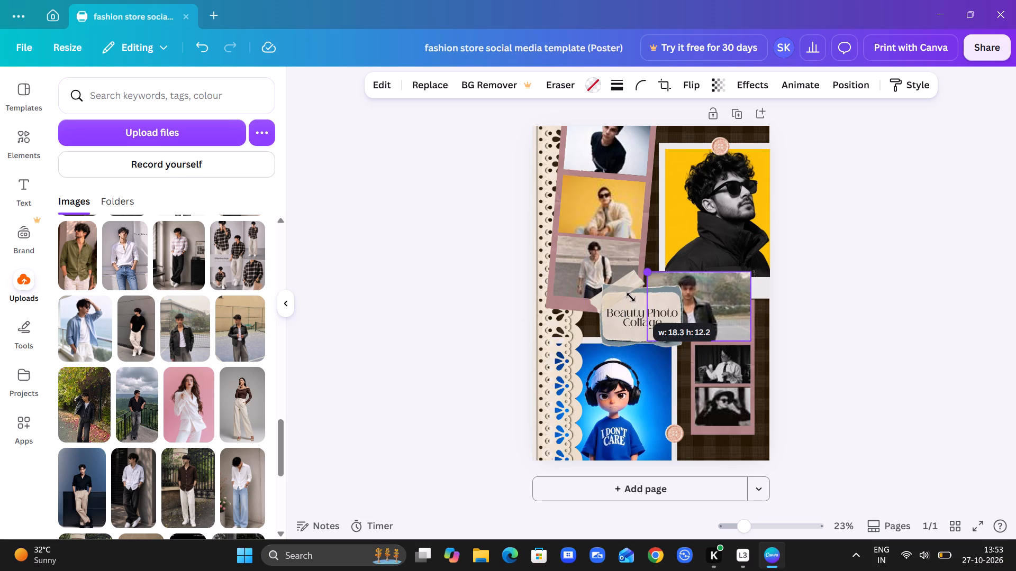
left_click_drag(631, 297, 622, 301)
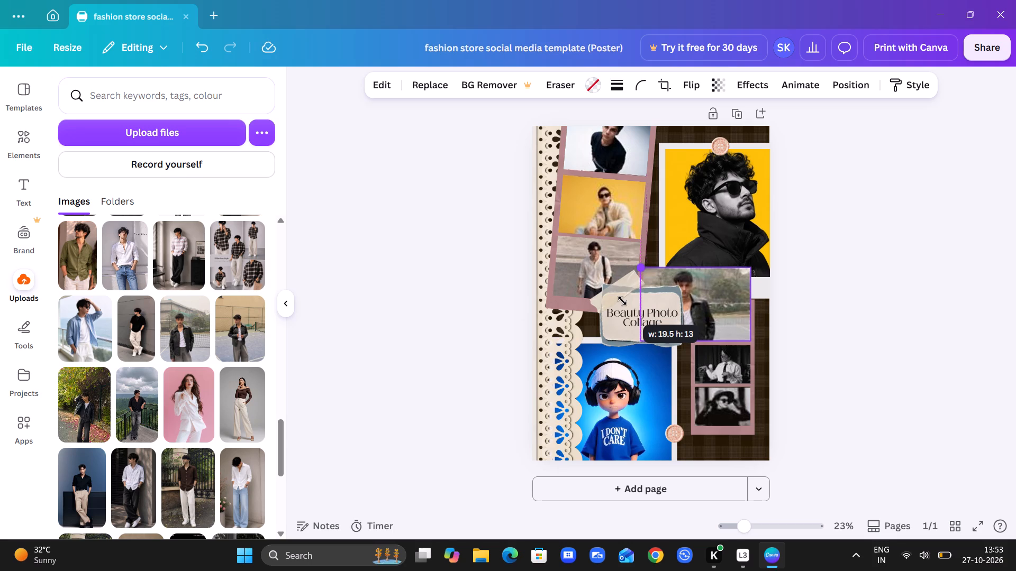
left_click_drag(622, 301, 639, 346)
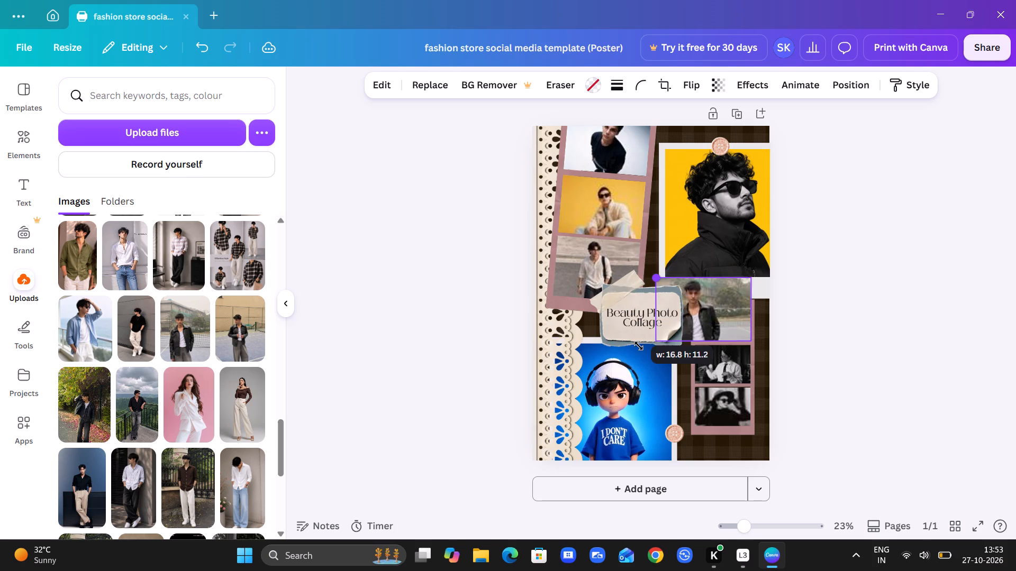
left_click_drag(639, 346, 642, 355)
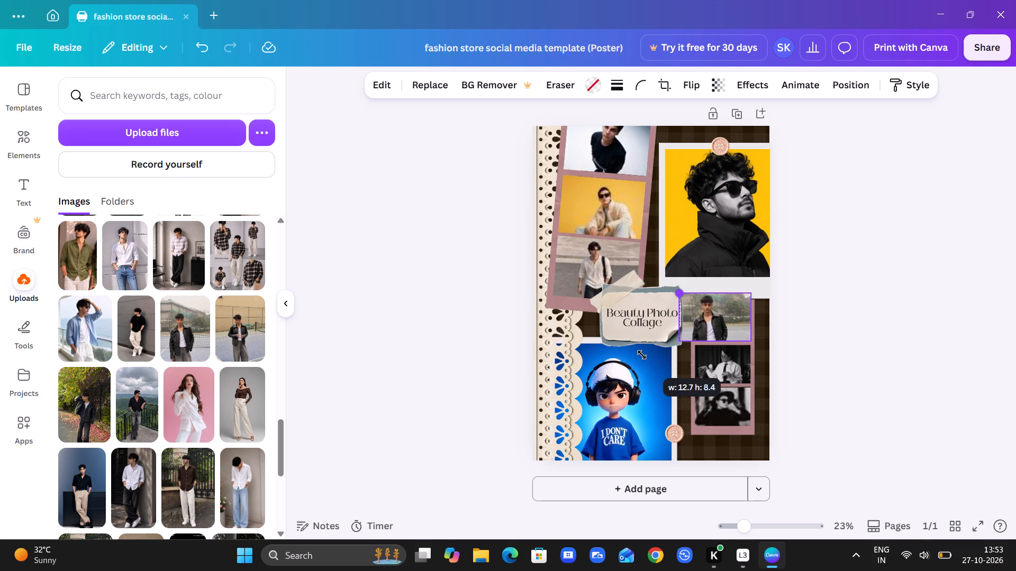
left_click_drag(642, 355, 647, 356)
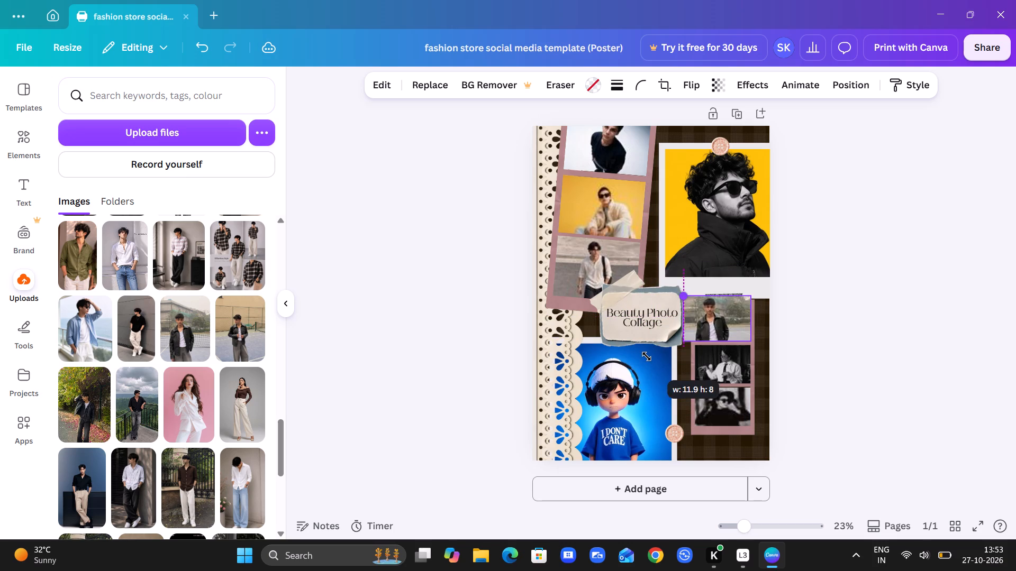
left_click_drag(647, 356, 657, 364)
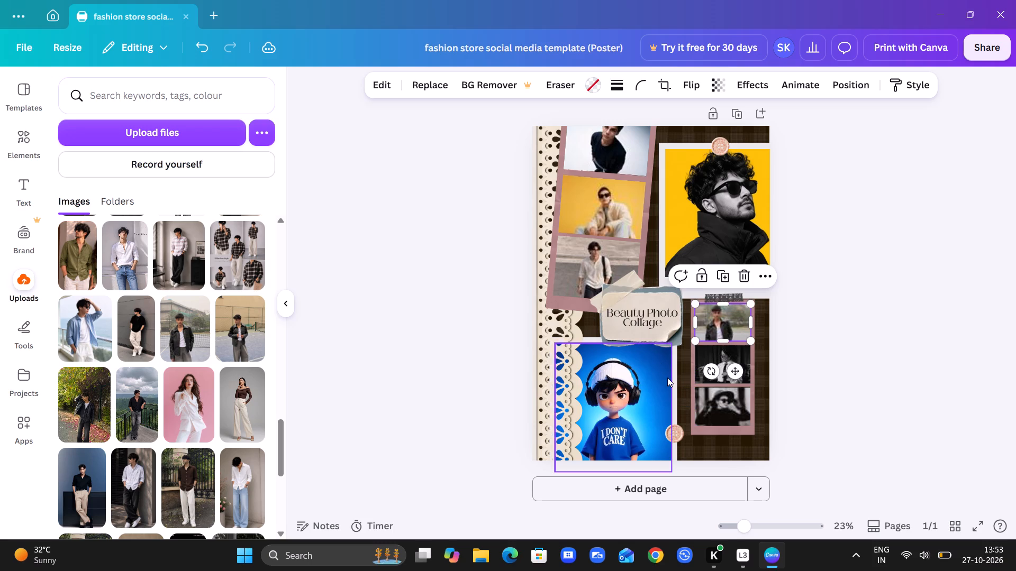
Place the uploaded photo of the man in a white shirt and black trousers into the small strip's bottom frame.
left_click(712, 405)
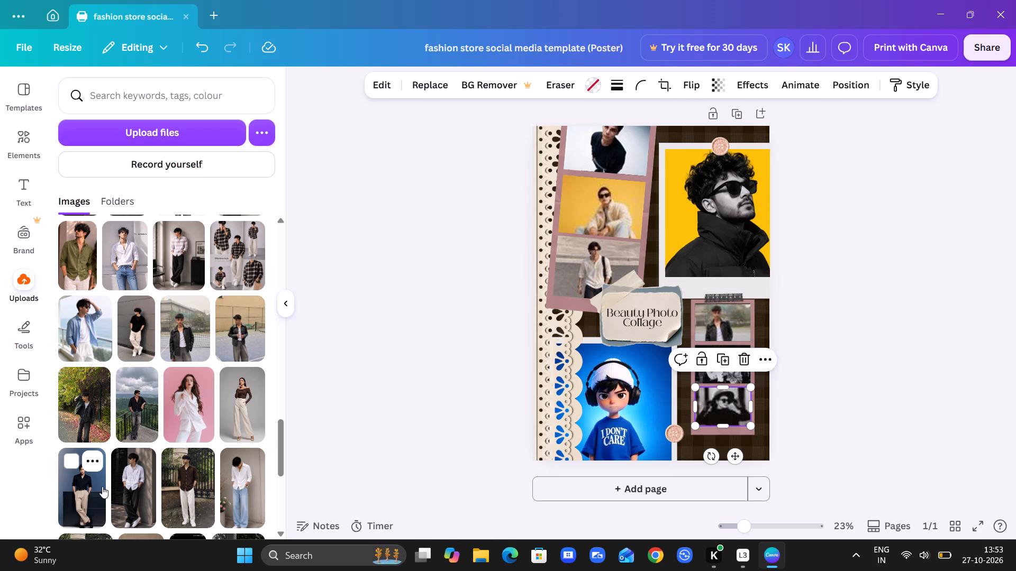
left_click_drag(129, 486, 727, 402)
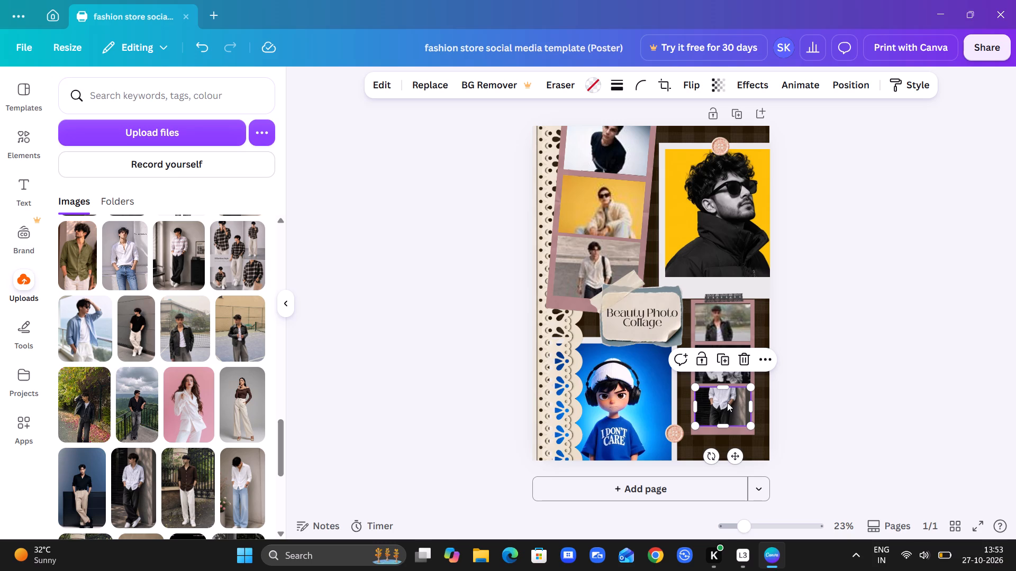
Shift the white-shirt man's photo down inside the small strip's bottom frame so his head and upper body are framed.
left_click(730, 407)
double_click(730, 407)
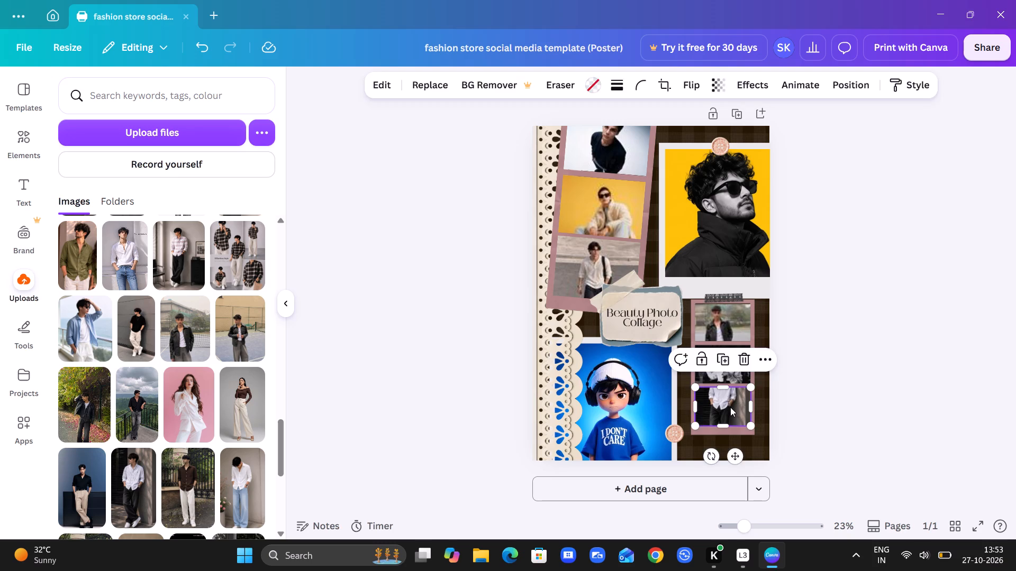
double_click(730, 407)
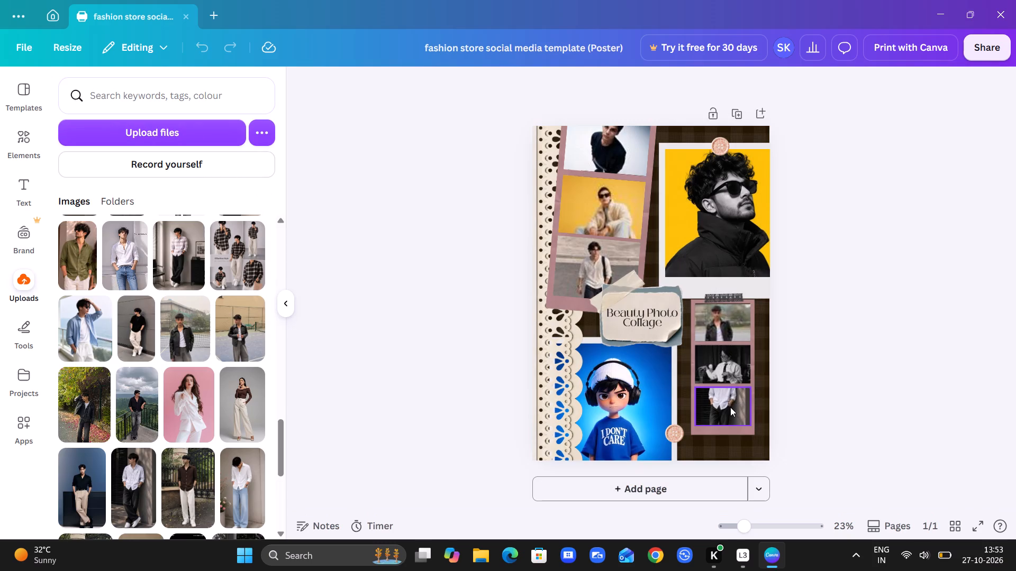
left_click(730, 407)
double_click(730, 407)
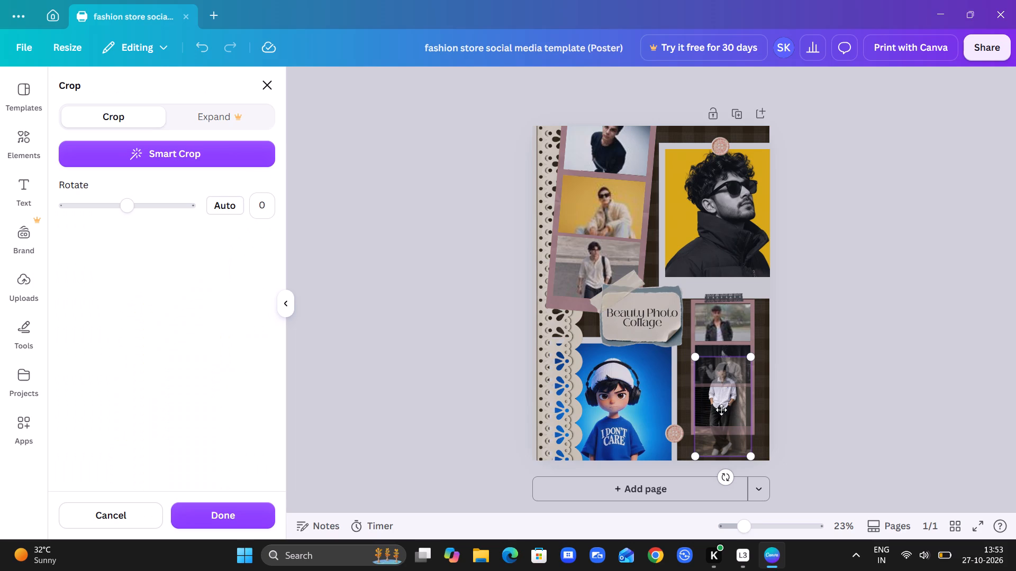
left_click_drag(717, 406, 719, 439)
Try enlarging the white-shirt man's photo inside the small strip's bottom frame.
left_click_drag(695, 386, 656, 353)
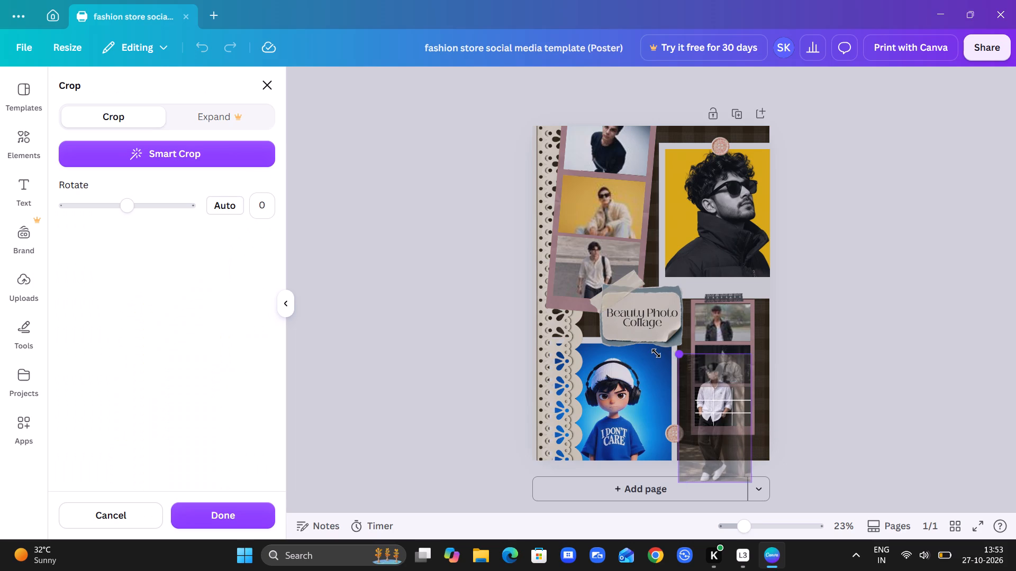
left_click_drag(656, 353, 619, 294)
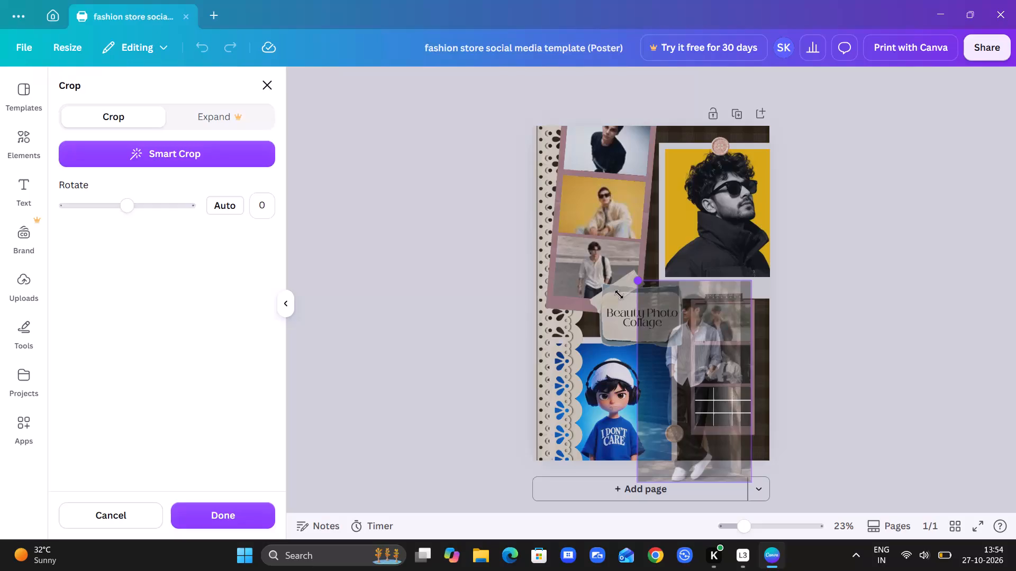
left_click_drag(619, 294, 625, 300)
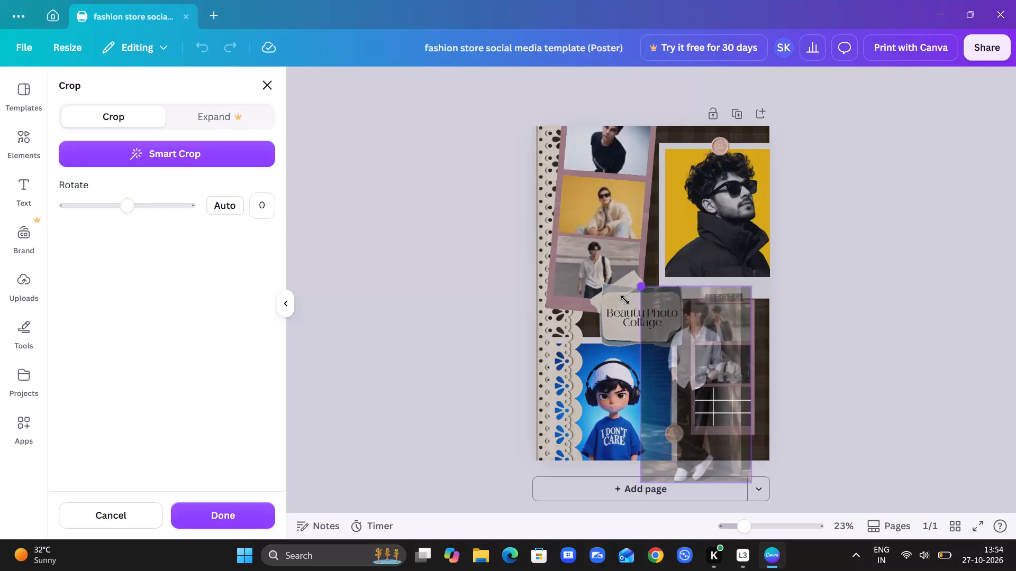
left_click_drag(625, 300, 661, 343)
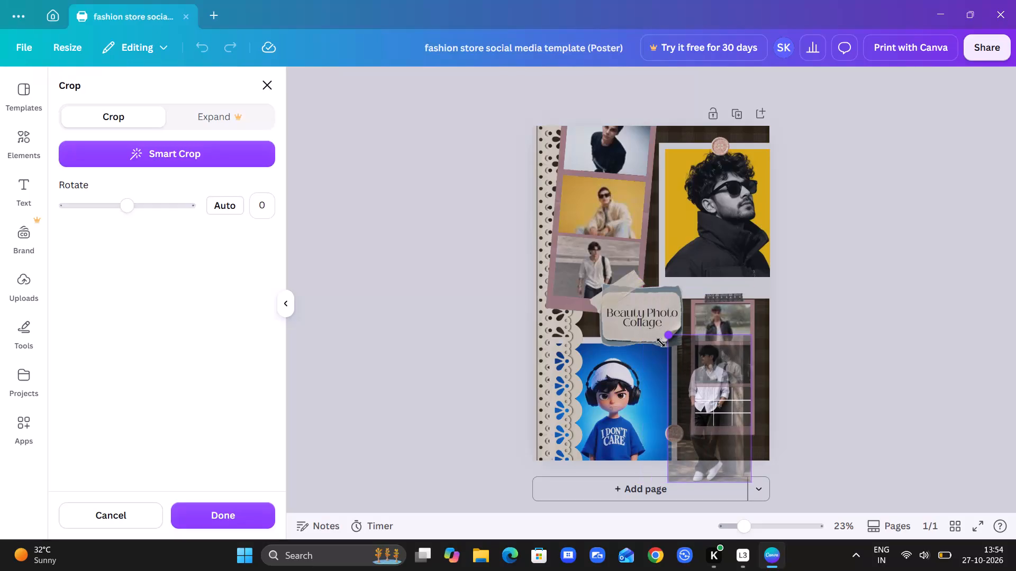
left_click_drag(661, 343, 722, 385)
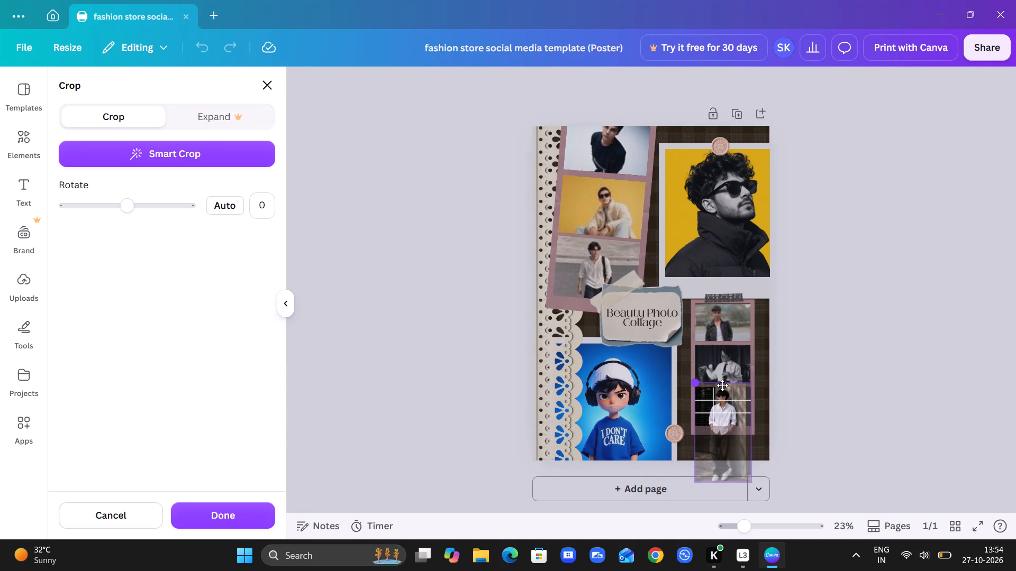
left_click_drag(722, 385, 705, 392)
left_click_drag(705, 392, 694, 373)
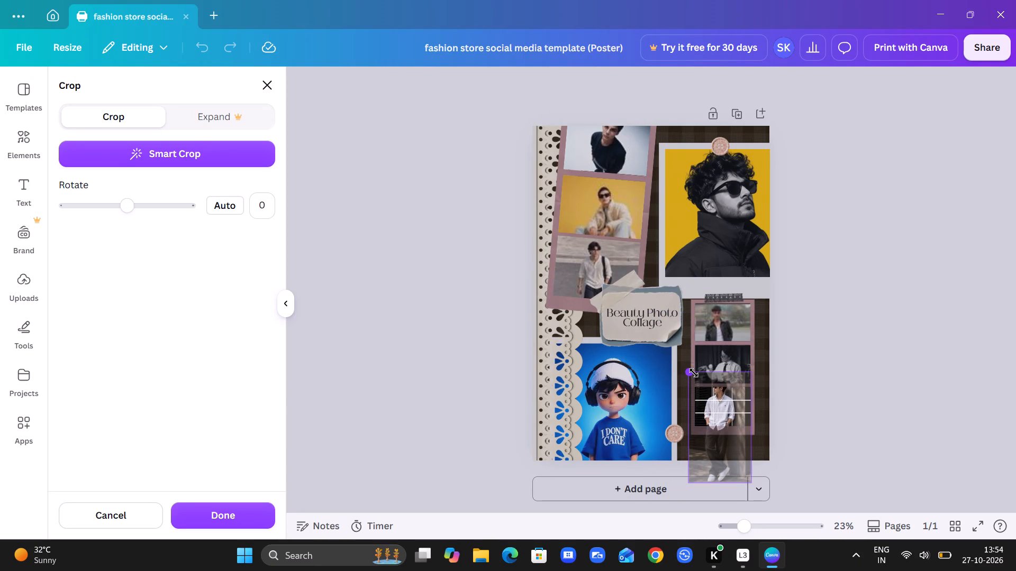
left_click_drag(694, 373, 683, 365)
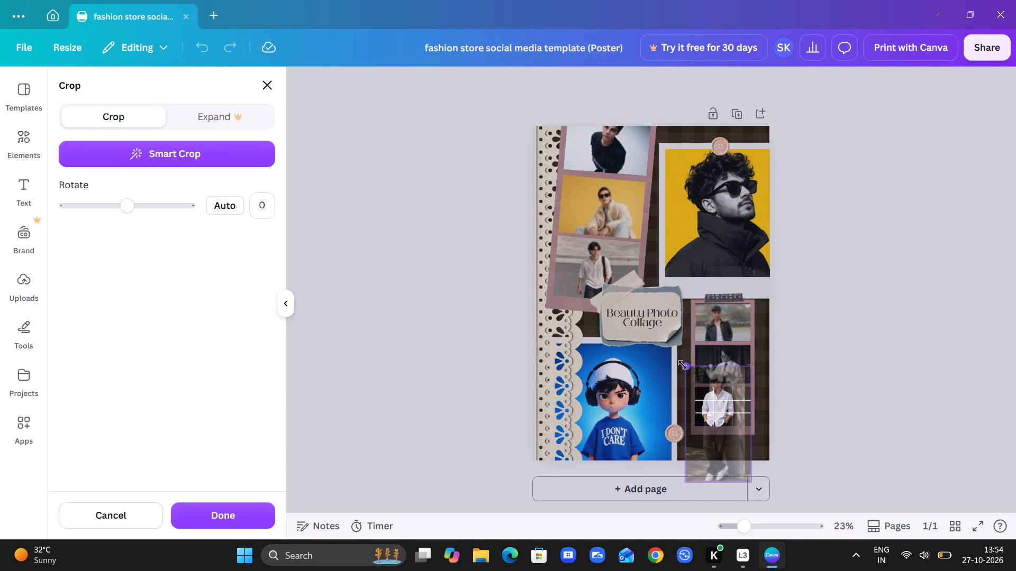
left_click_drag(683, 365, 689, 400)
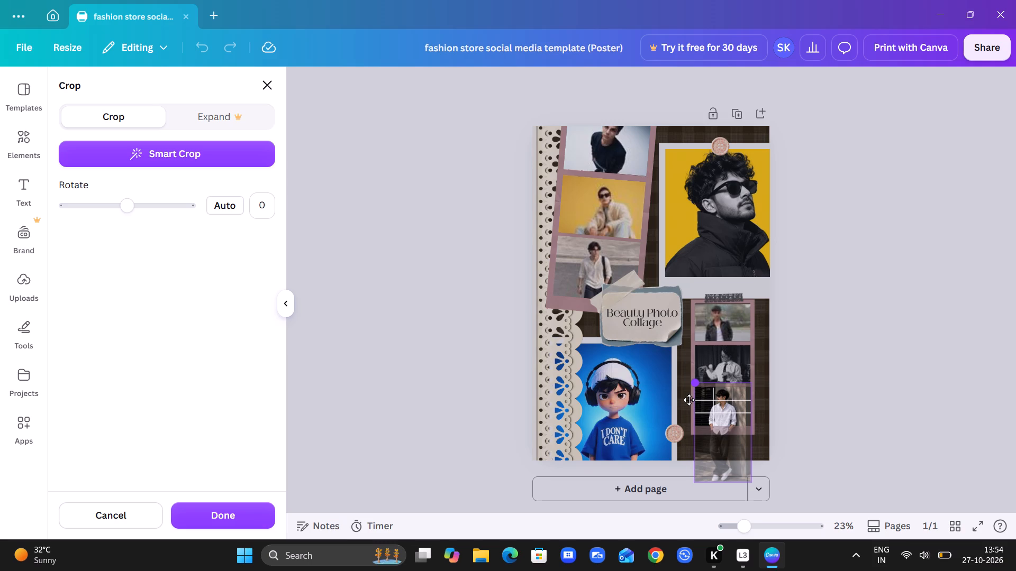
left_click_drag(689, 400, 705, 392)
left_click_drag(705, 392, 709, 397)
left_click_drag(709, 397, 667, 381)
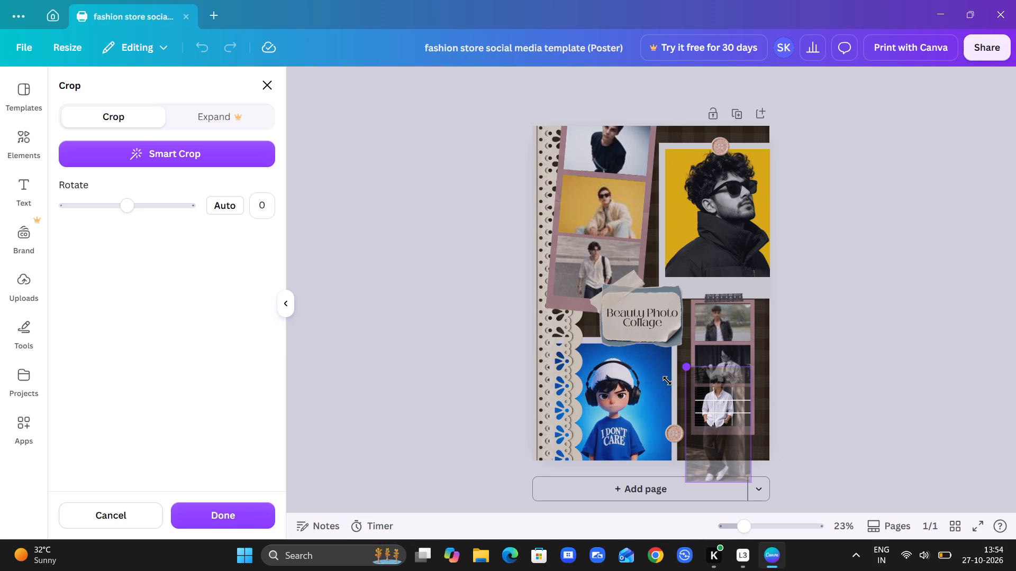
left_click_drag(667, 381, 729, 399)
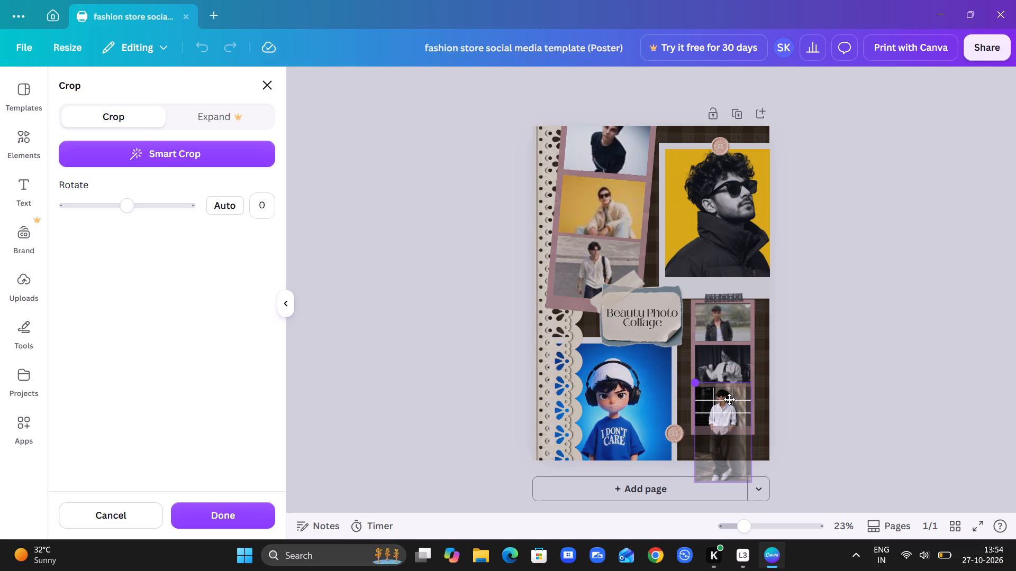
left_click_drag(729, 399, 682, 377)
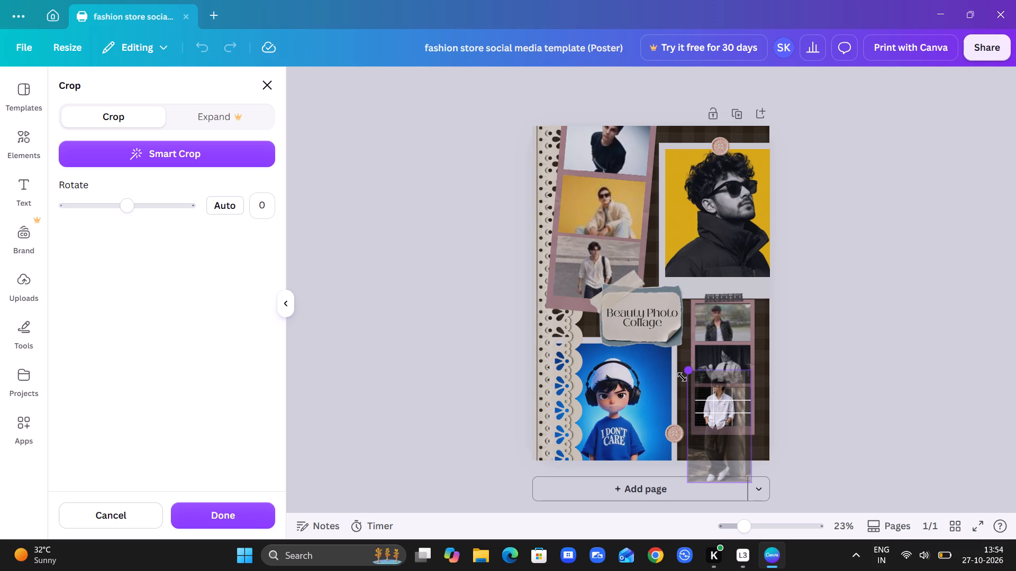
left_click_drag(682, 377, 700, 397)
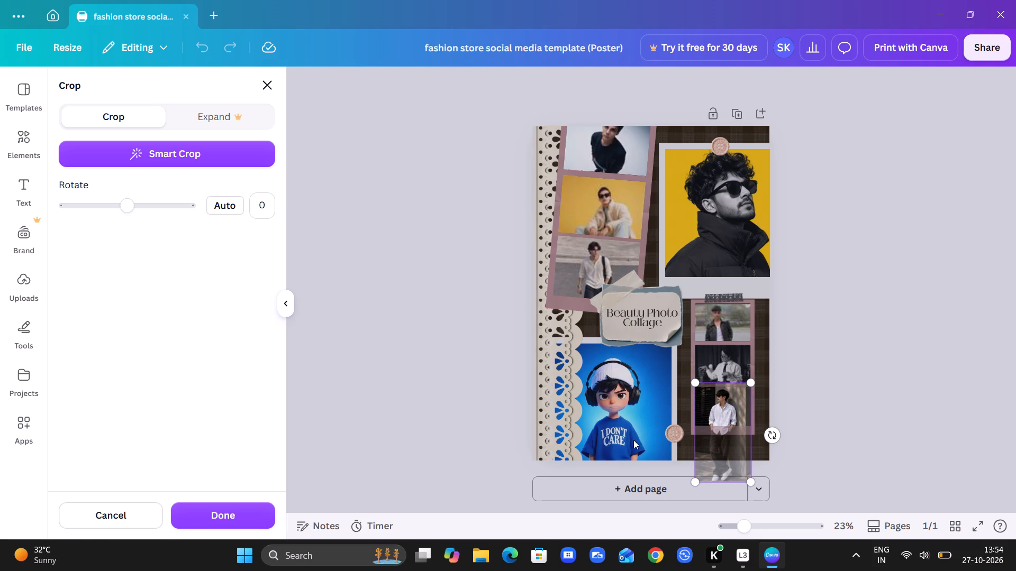
Reposition the lower lace strip along the poster's left edge, slightly overlapping the cartoon boy's photo, with its lower end at the page's bottom edge.
left_click(559, 435)
left_click_drag(560, 424, 597, 367)
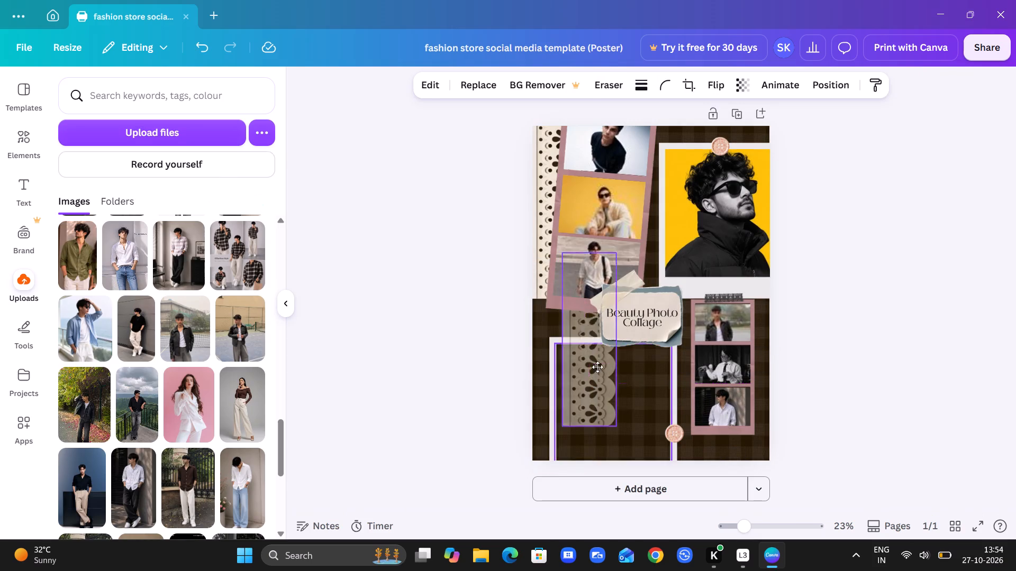
left_click_drag(597, 367, 654, 434)
scroll(654, 434, "right", 1)
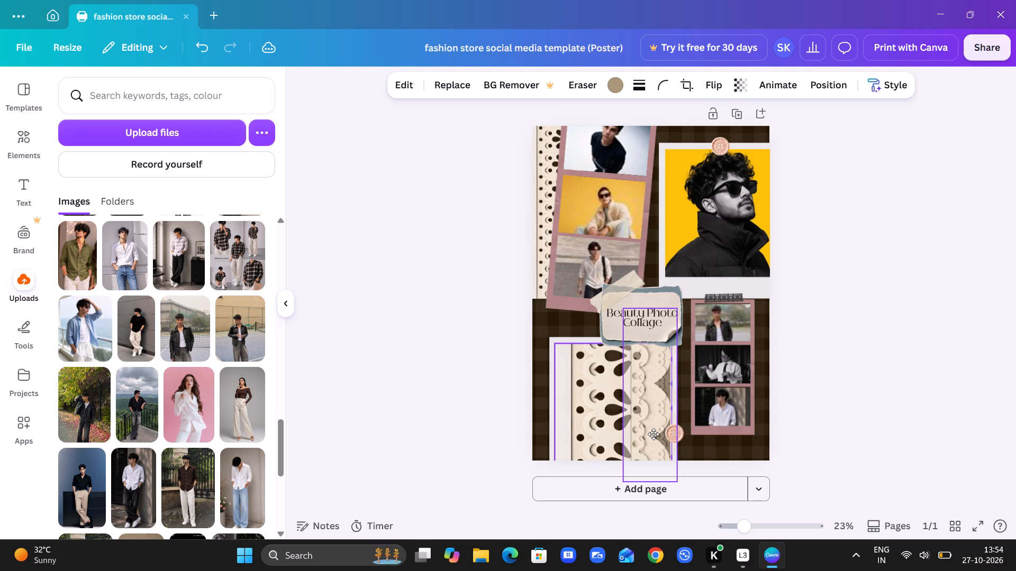
left_click_drag(654, 434, 646, 412)
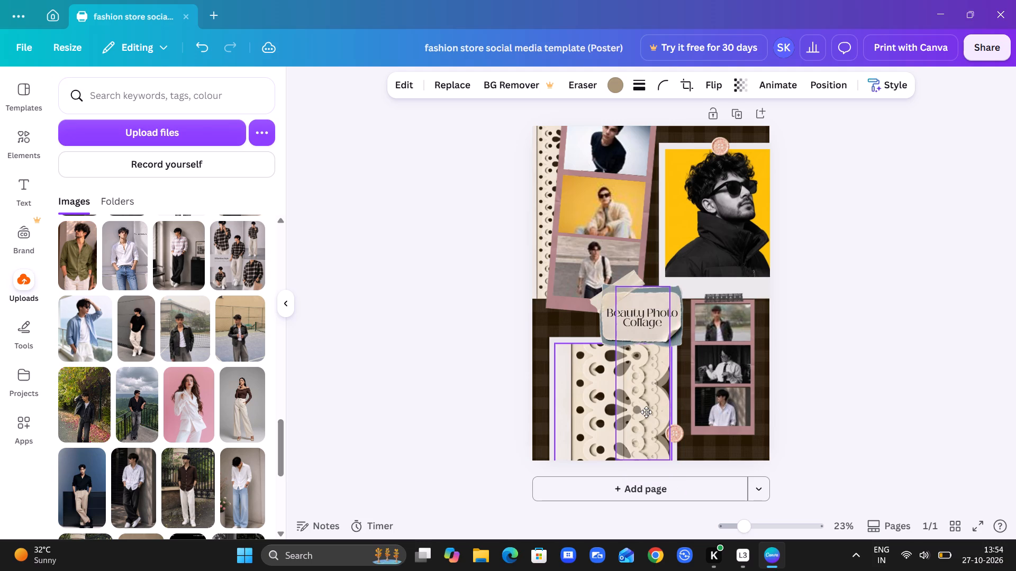
left_click_drag(646, 412, 649, 437)
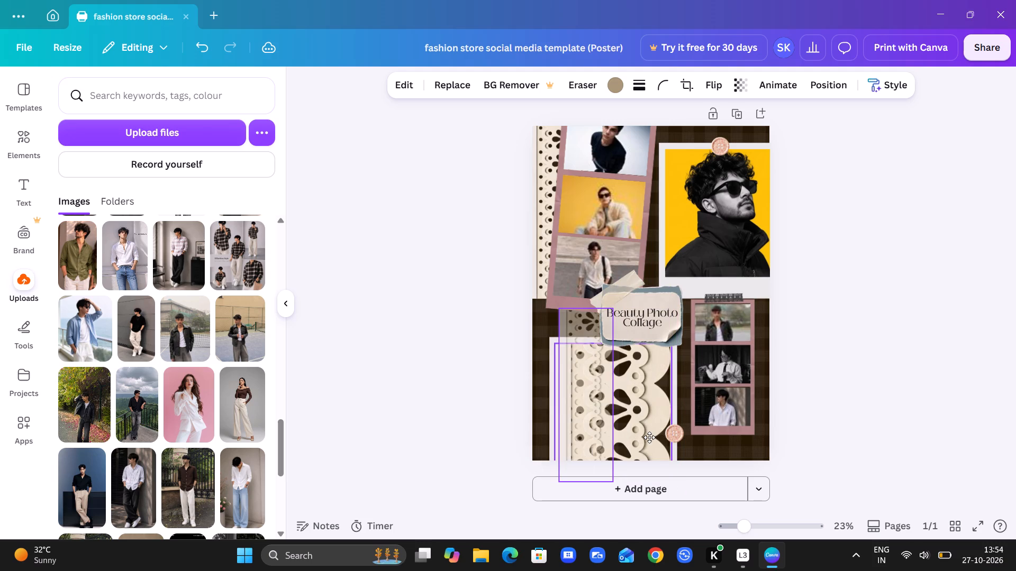
left_click_drag(649, 437, 712, 367)
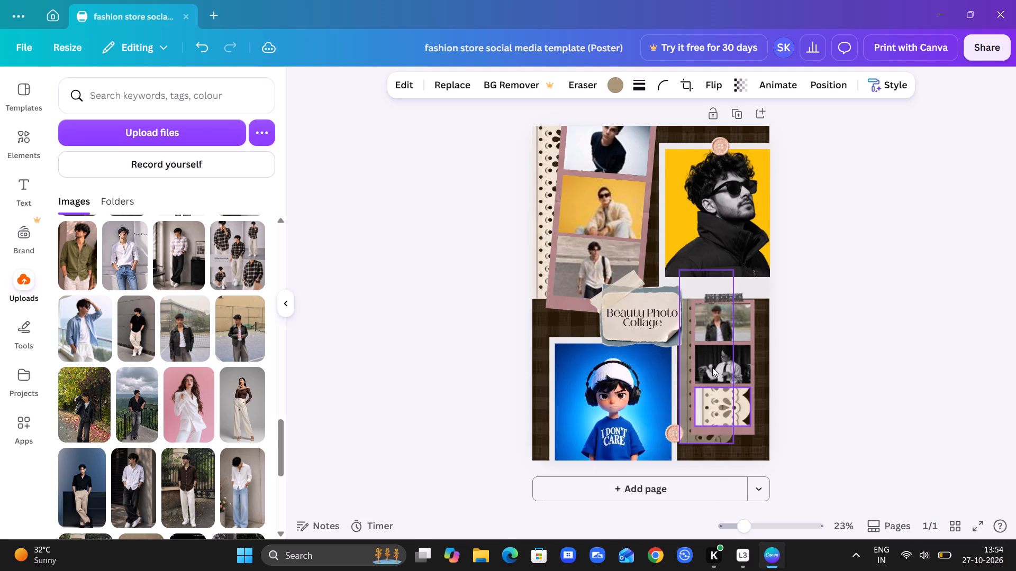
left_click_drag(712, 367, 582, 474)
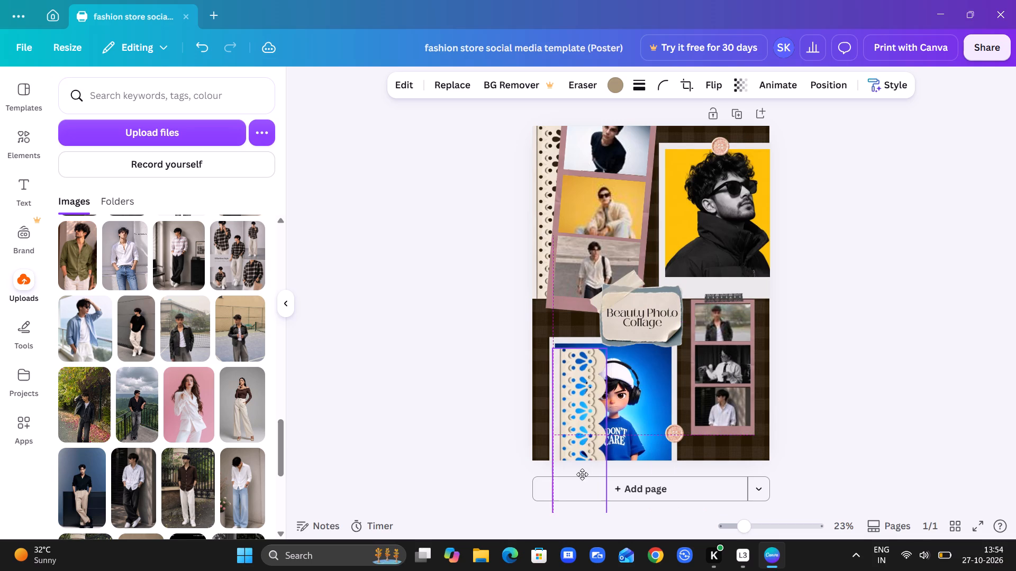
left_click_drag(582, 474, 555, 423)
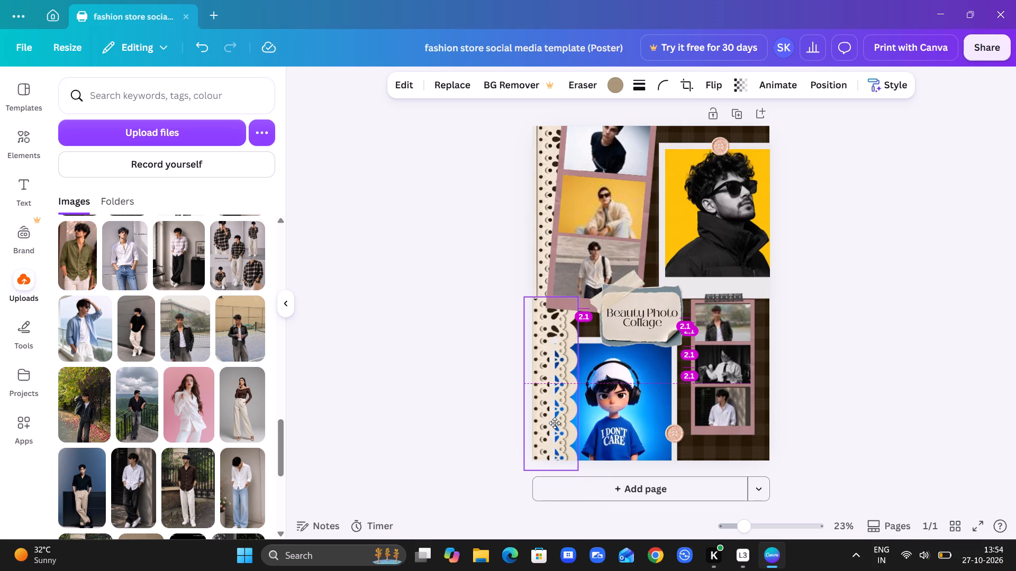
left_click_drag(555, 423, 556, 423)
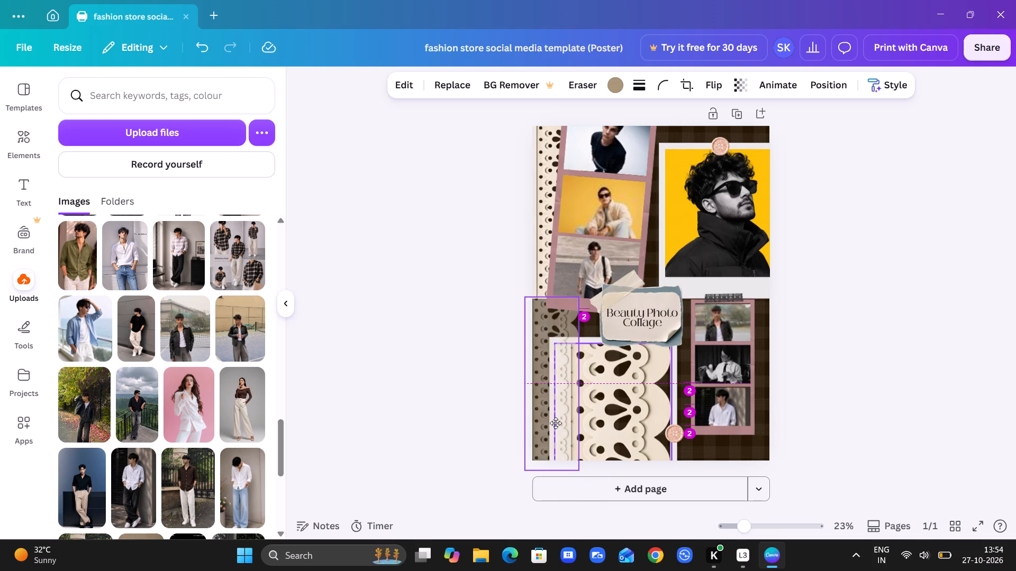
left_click_drag(556, 423, 550, 422)
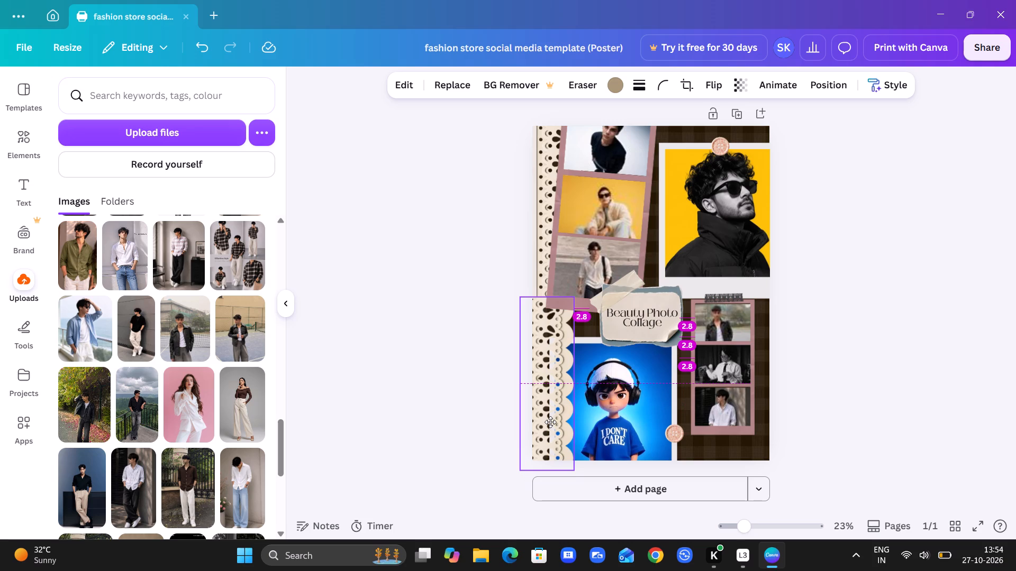
left_click_drag(550, 422, 575, 448)
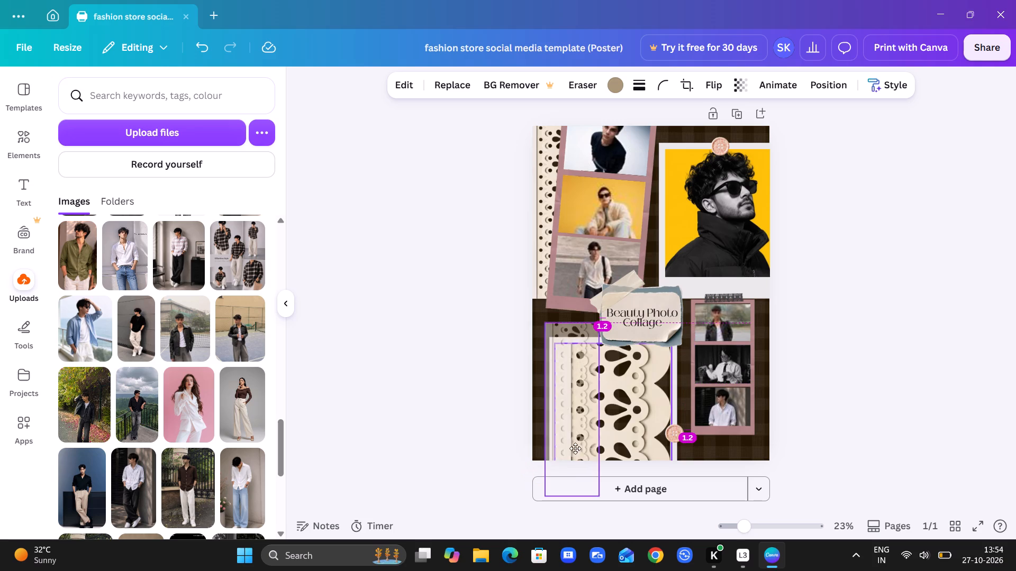
left_click_drag(575, 448, 562, 459)
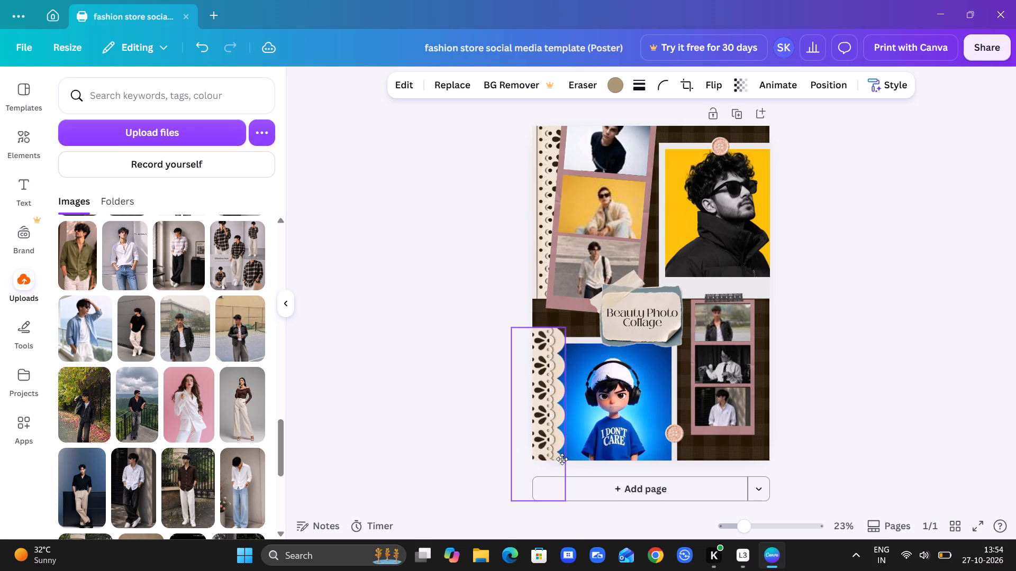
left_click_drag(562, 459, 559, 416)
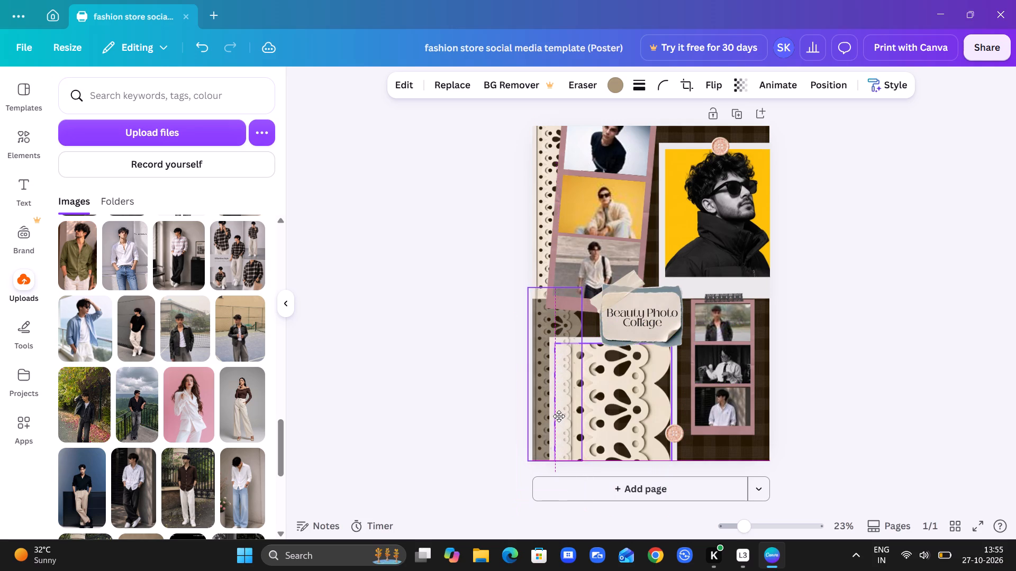
left_click_drag(559, 416, 553, 416)
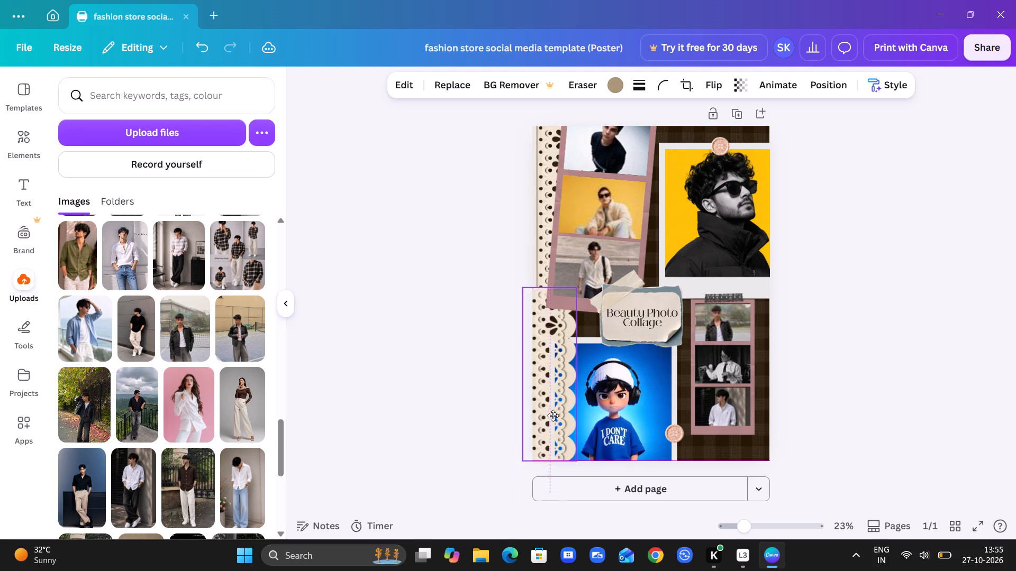
left_click_drag(553, 416, 554, 413)
left_click_drag(554, 413, 555, 413)
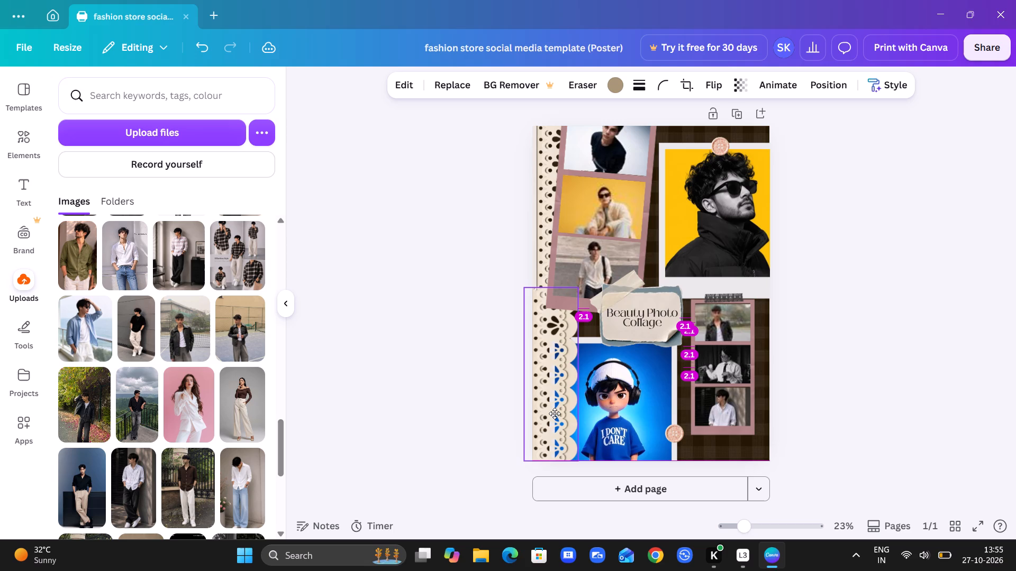
left_click_drag(555, 413, 556, 417)
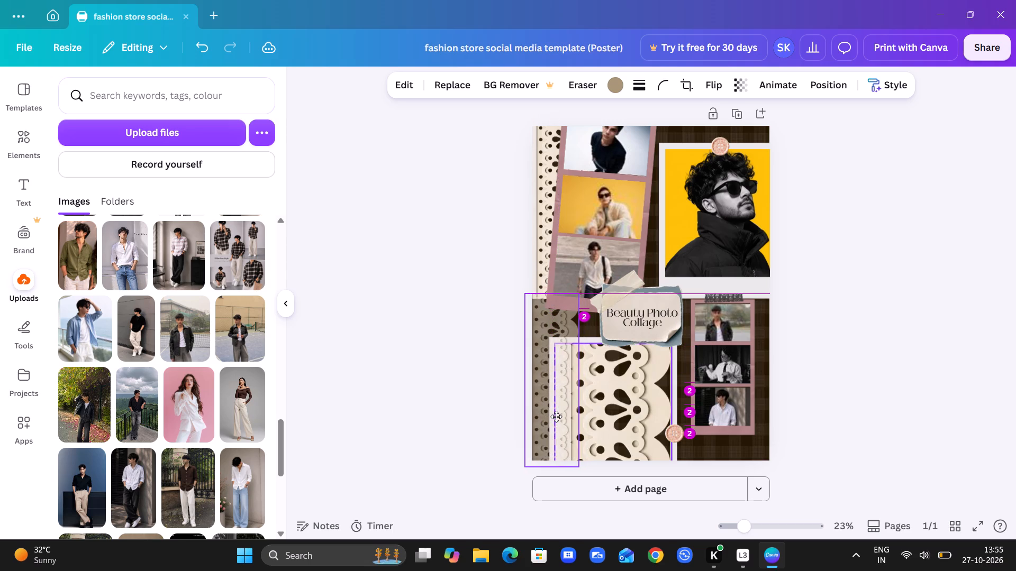
left_click_drag(556, 417, 551, 417)
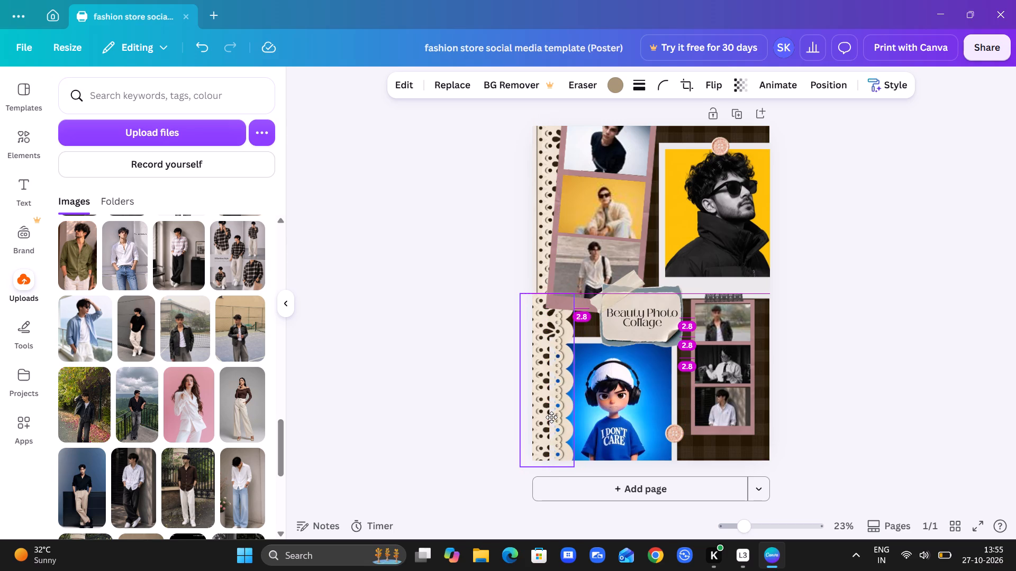
left_click_drag(551, 417, 560, 403)
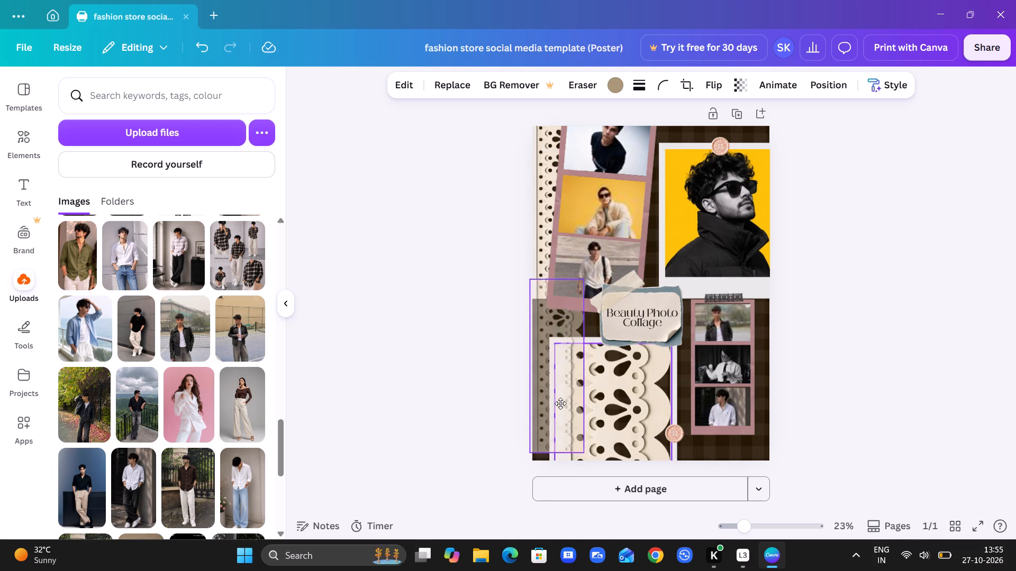
left_click_drag(560, 403, 565, 411)
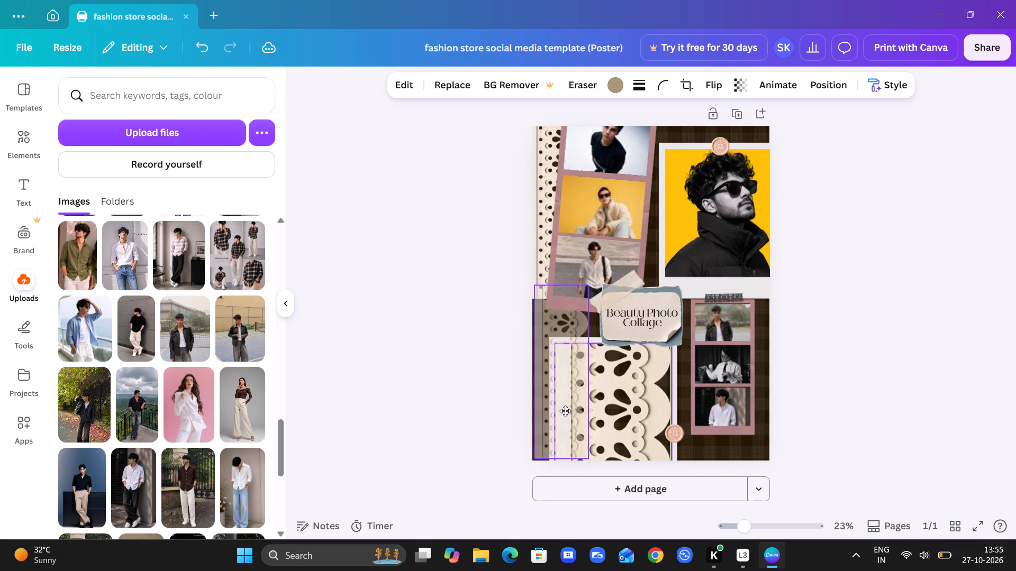
left_click_drag(565, 411, 551, 416)
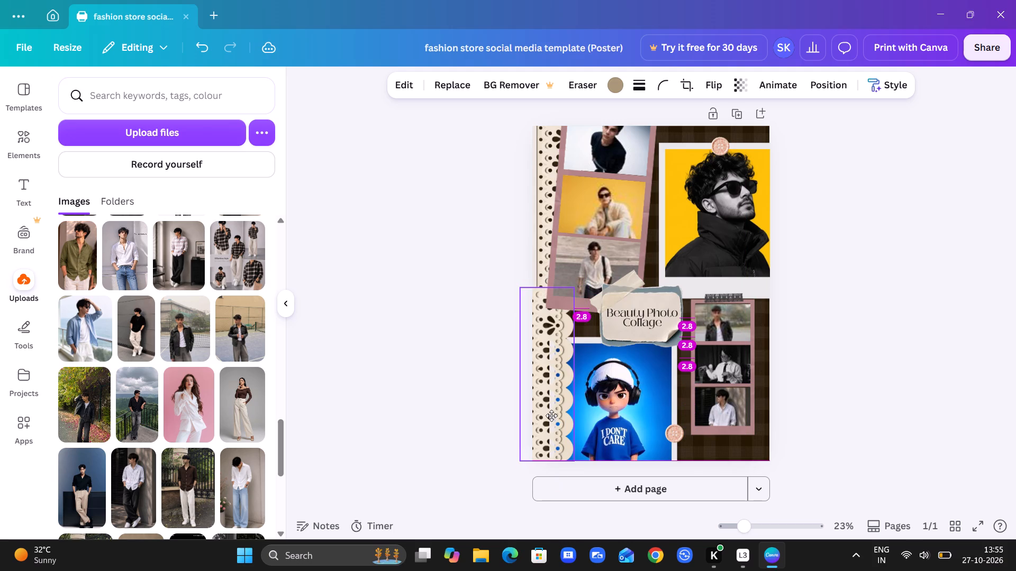
Reposition the lower lace strip along the poster's left edge, slightly lower, so its lower end extends just past the page's bottom edge.
left_click_drag(551, 416, 551, 415)
left_click_drag(551, 415, 566, 417)
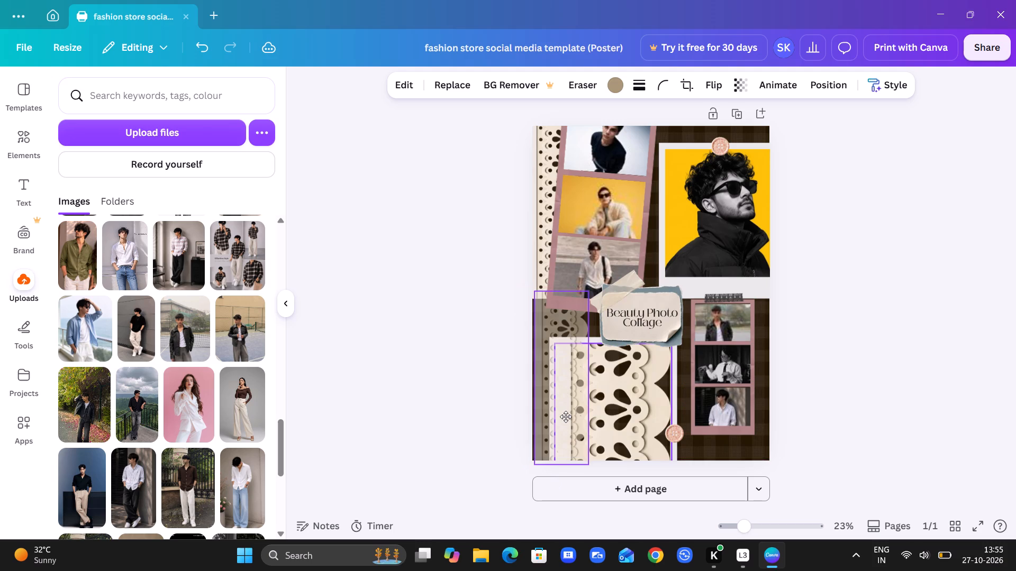
left_click_drag(566, 417, 566, 417)
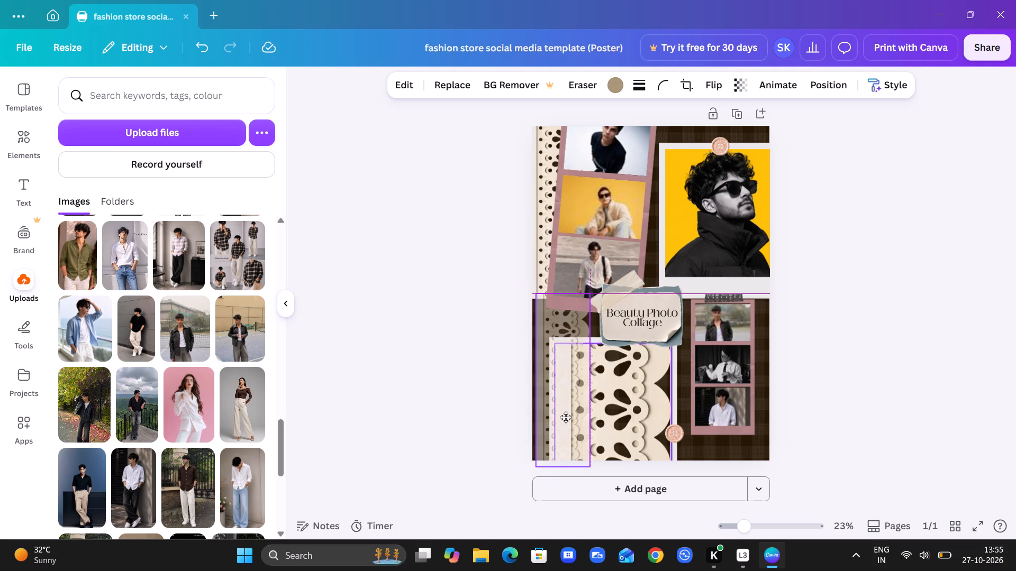
left_click_drag(566, 417, 577, 412)
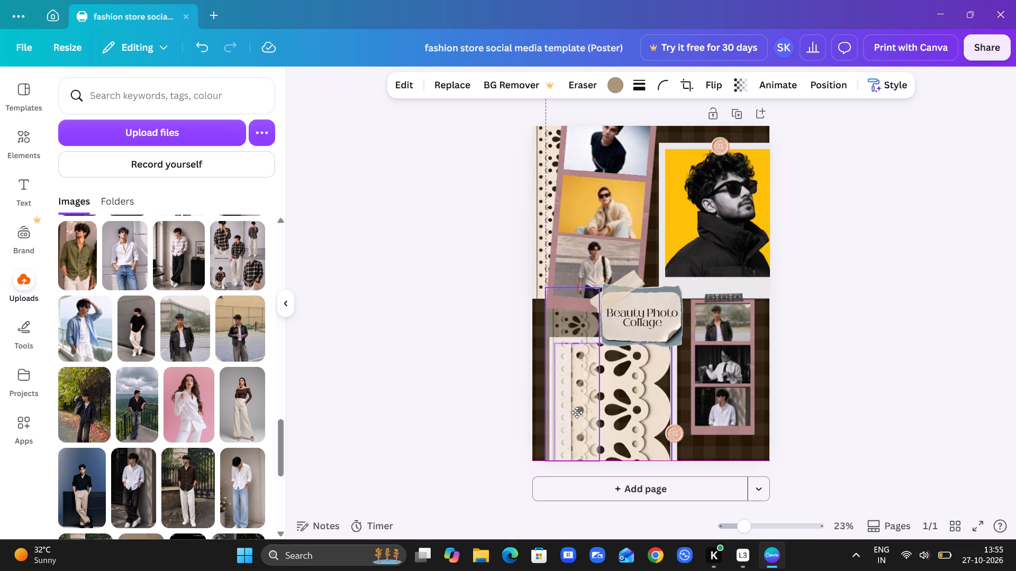
left_click_drag(577, 412, 576, 414)
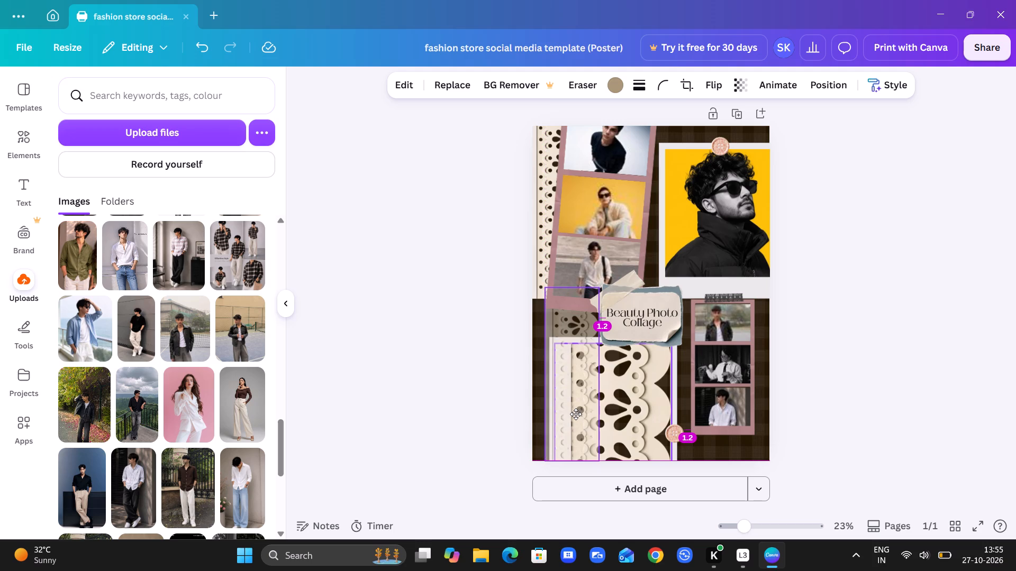
left_click_drag(576, 414, 575, 415)
left_click_drag(575, 415, 575, 415)
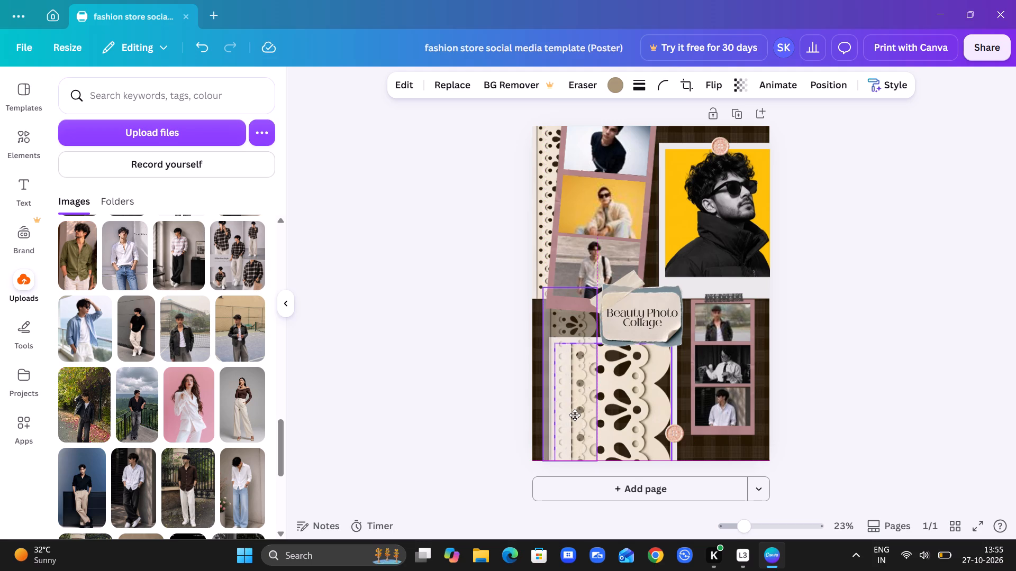
left_click_drag(575, 415, 611, 436)
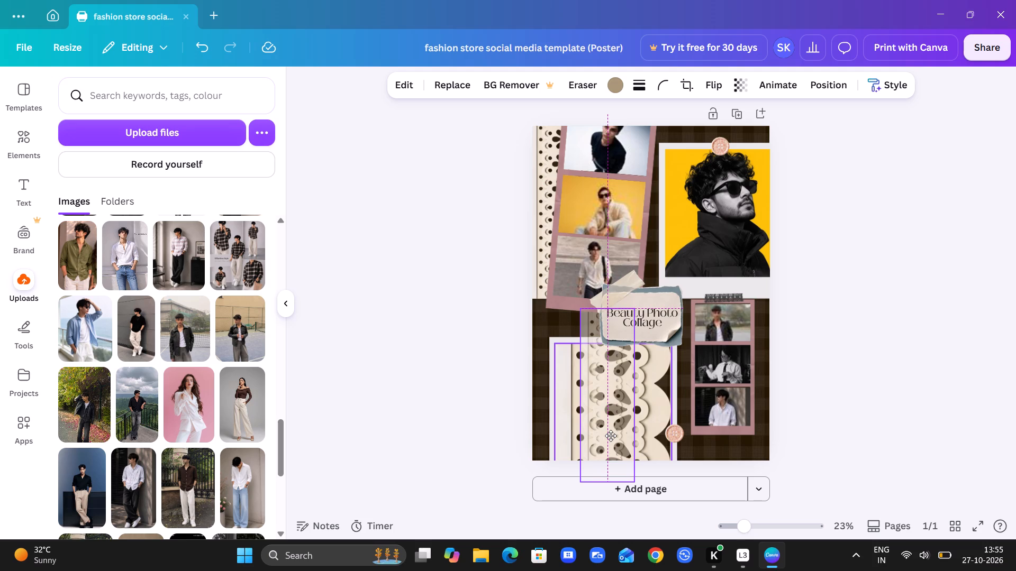
left_click_drag(611, 436, 582, 429)
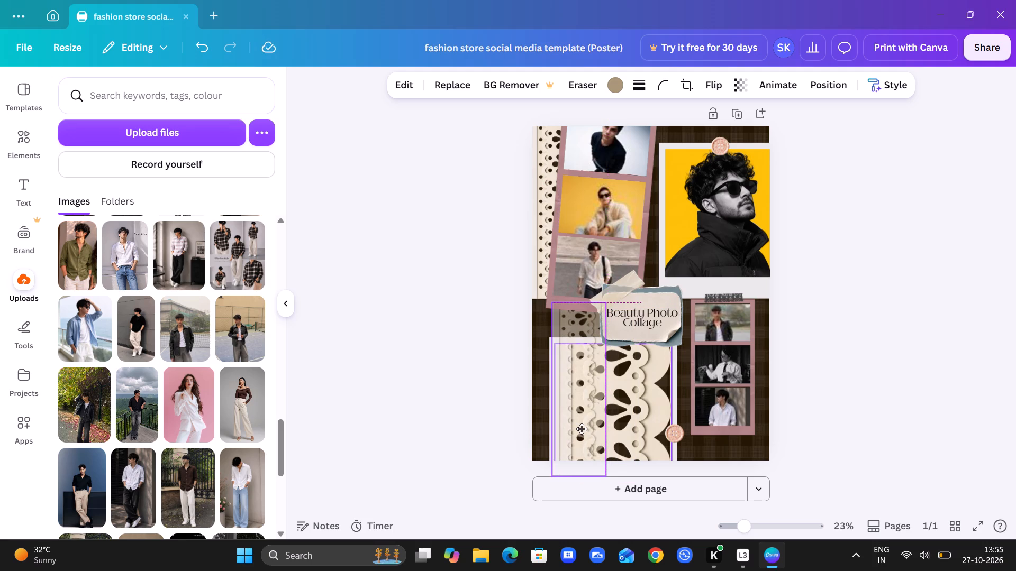
left_click_drag(582, 429, 552, 486)
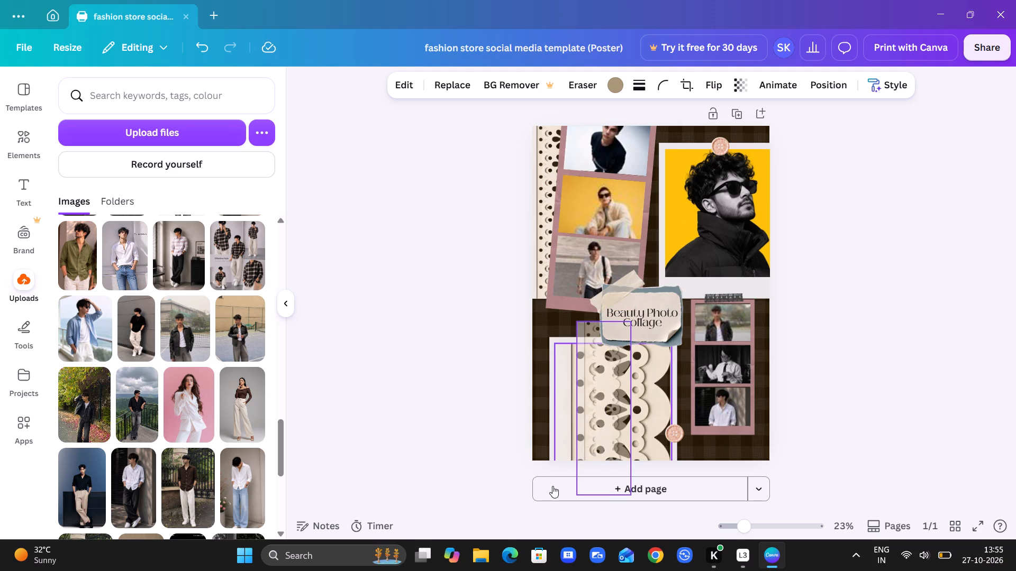
left_click_drag(552, 486, 591, 443)
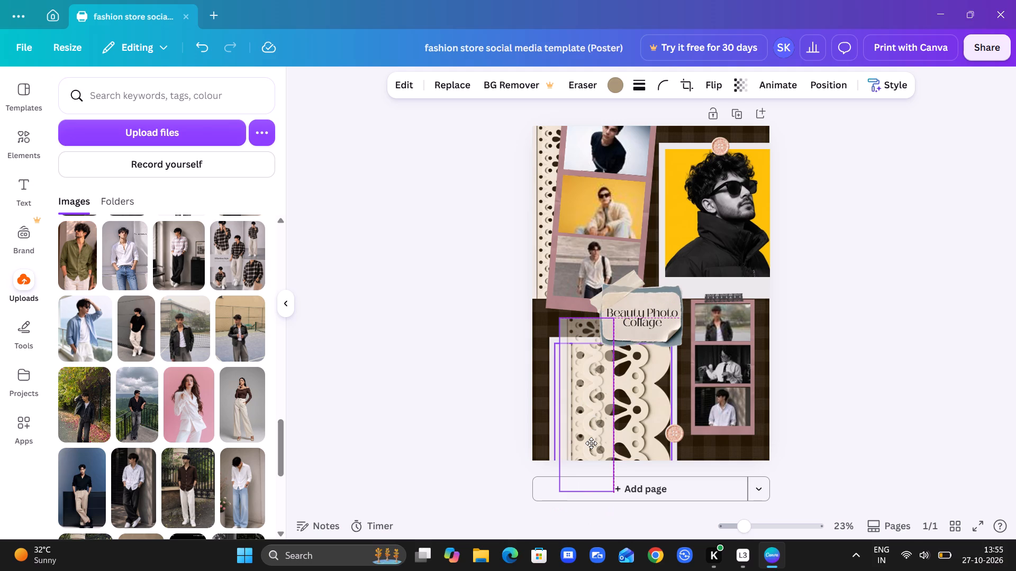
left_click_drag(591, 443, 596, 439)
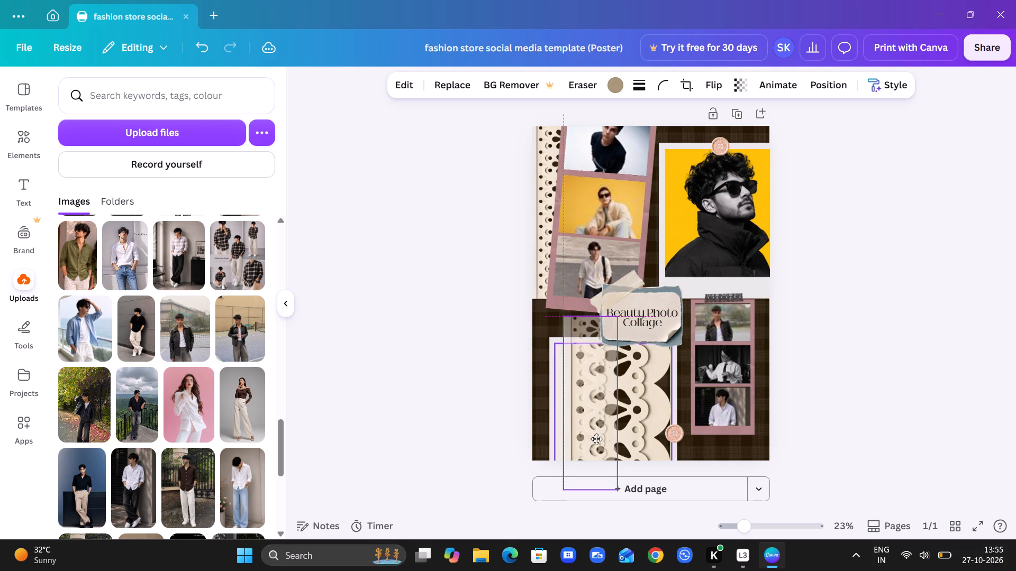
left_click_drag(596, 439, 551, 417)
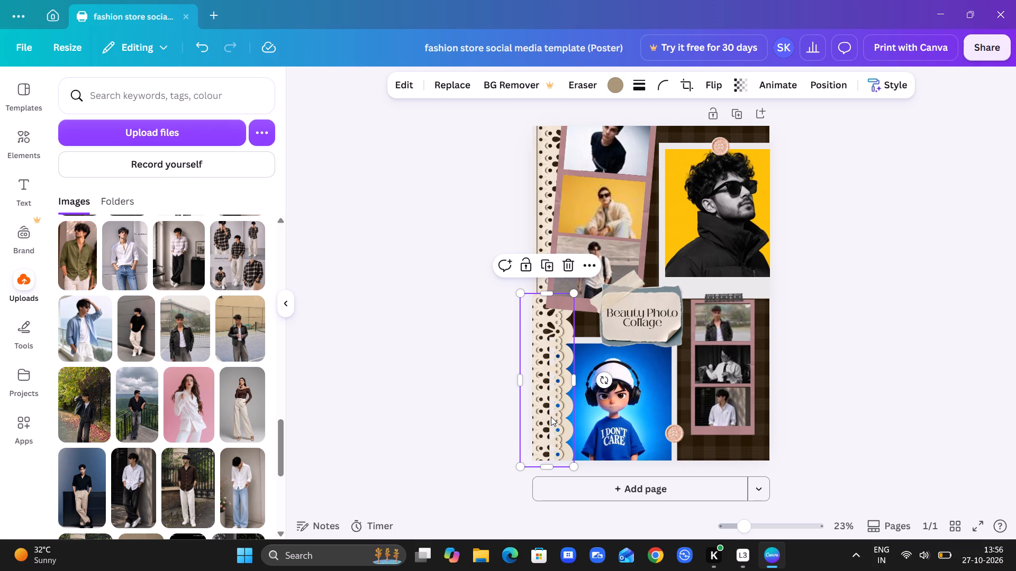
Try different sizes for the yellow-background photo of the man in sunglasses, keeping its upper-right corner fixed and enlarging it to about 40.6 by 44.8.
left_click(716, 271)
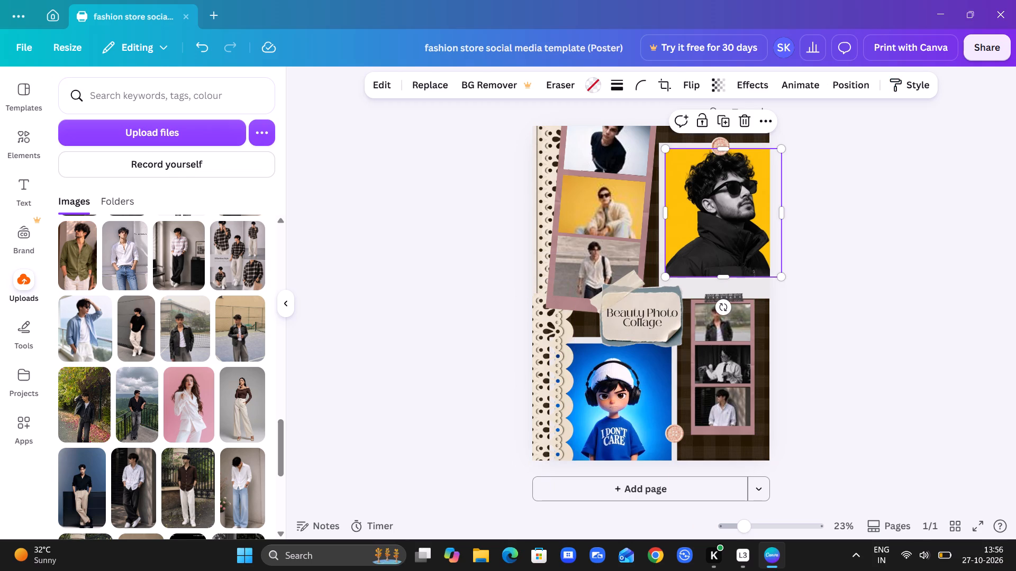
left_click_drag(664, 275, 614, 304)
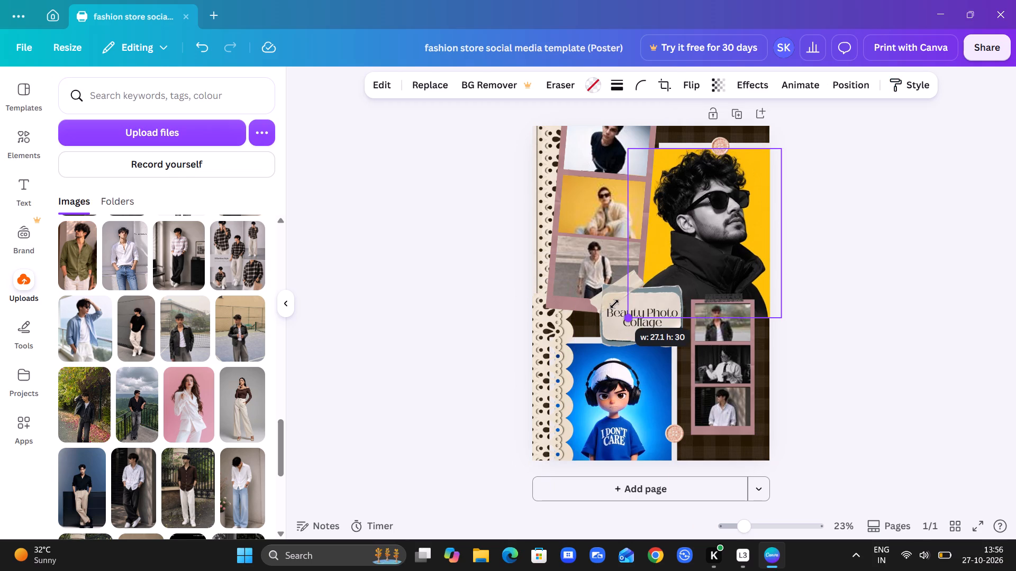
left_click_drag(614, 304, 571, 331)
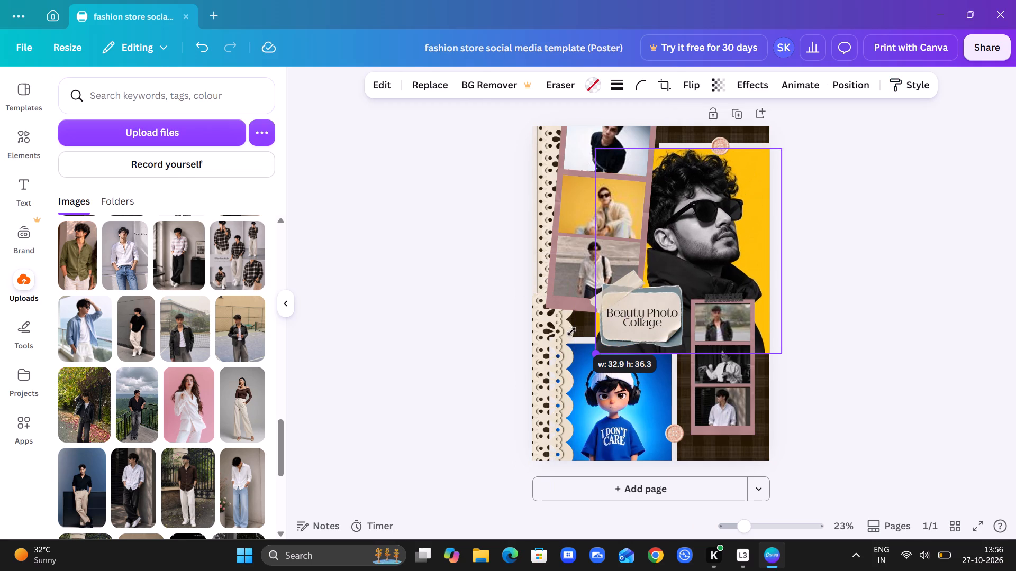
left_click_drag(571, 331, 574, 310)
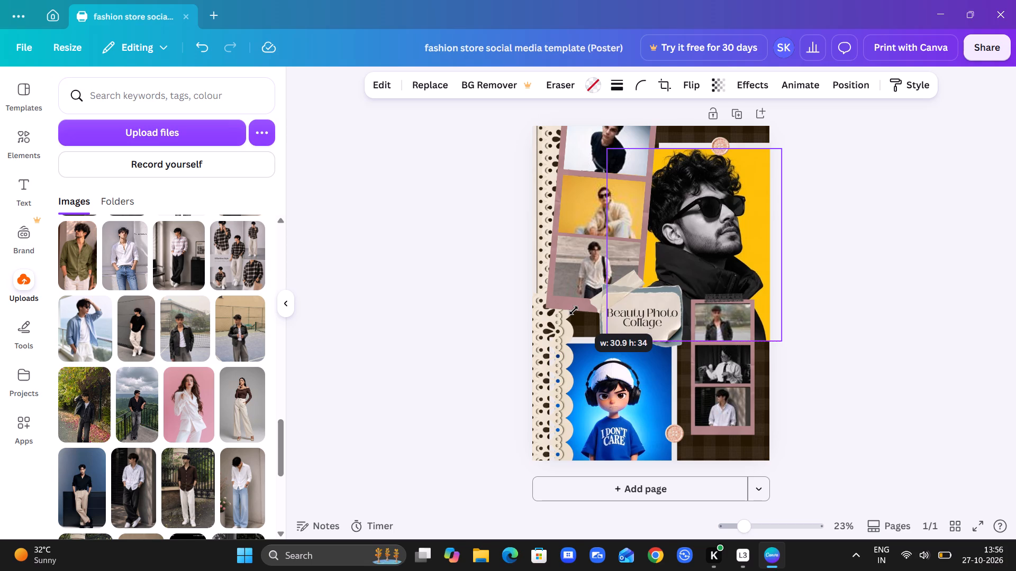
left_click_drag(574, 310, 592, 293)
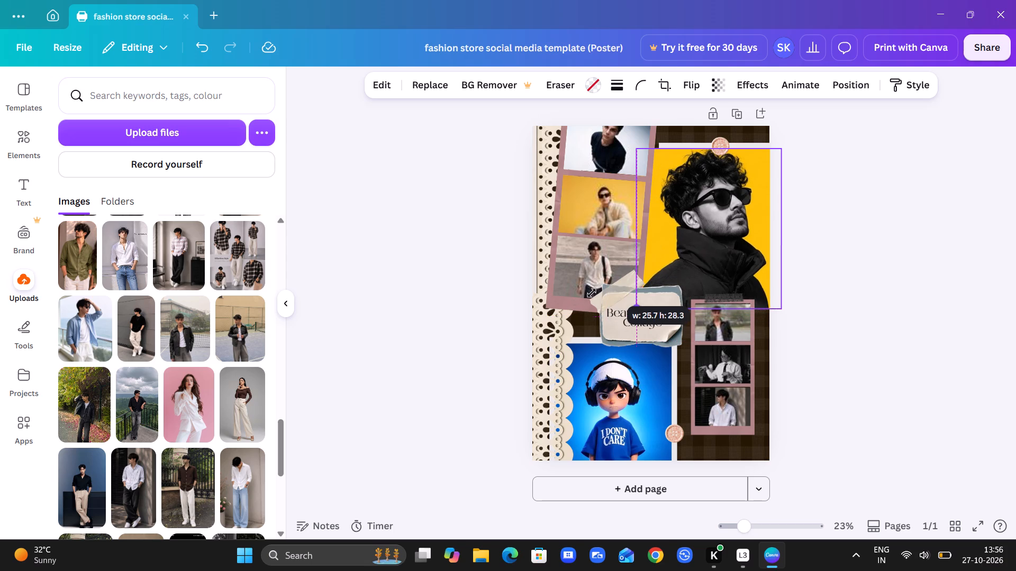
left_click_drag(592, 293, 589, 297)
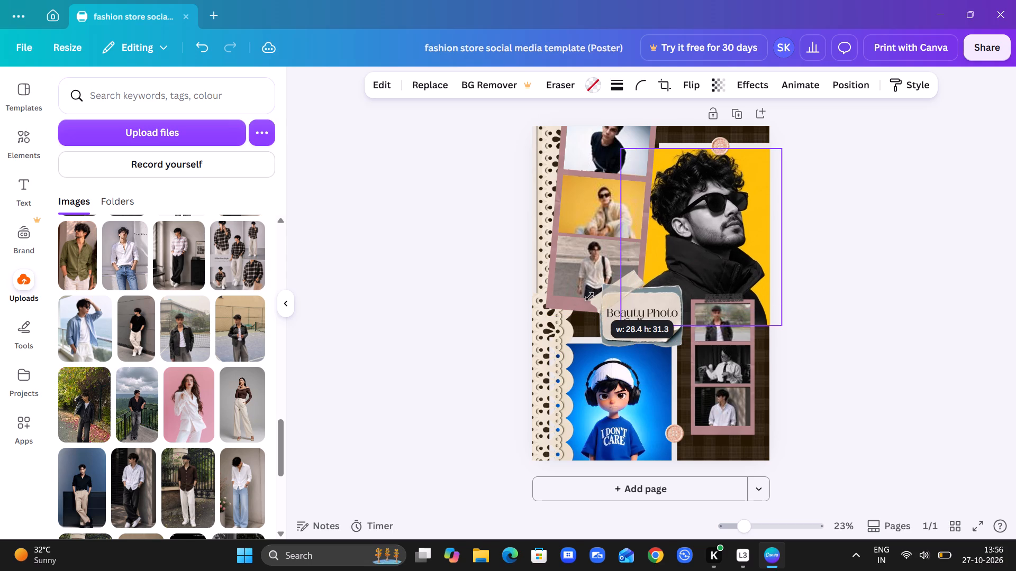
left_click_drag(589, 297, 647, 254)
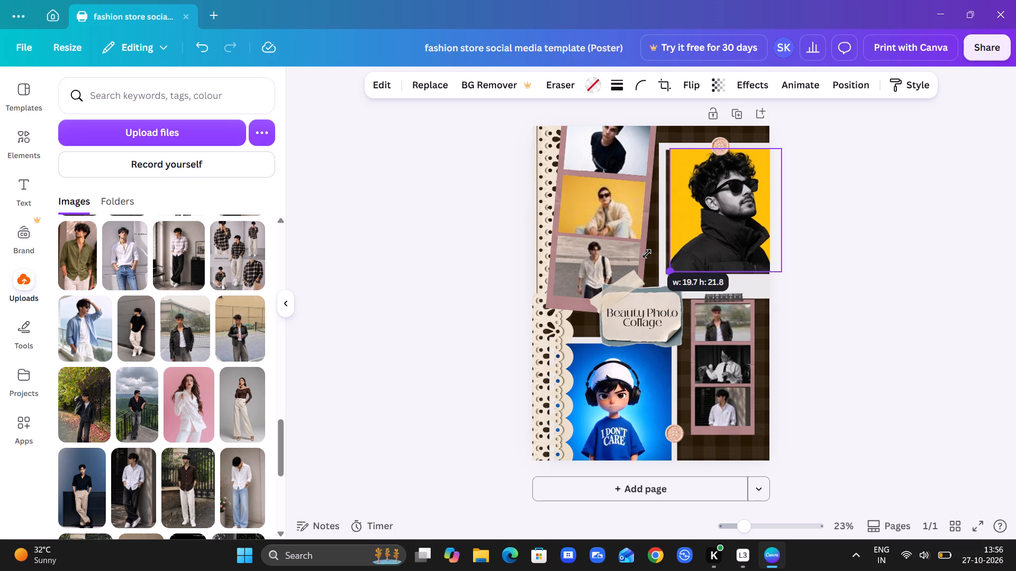
left_click_drag(647, 254, 636, 288)
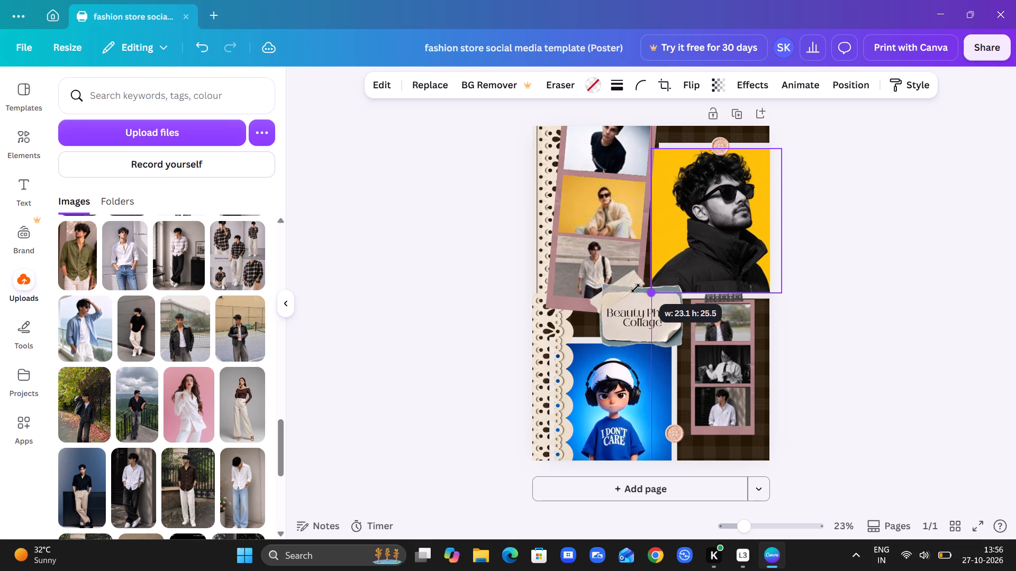
left_click_drag(636, 288, 595, 320)
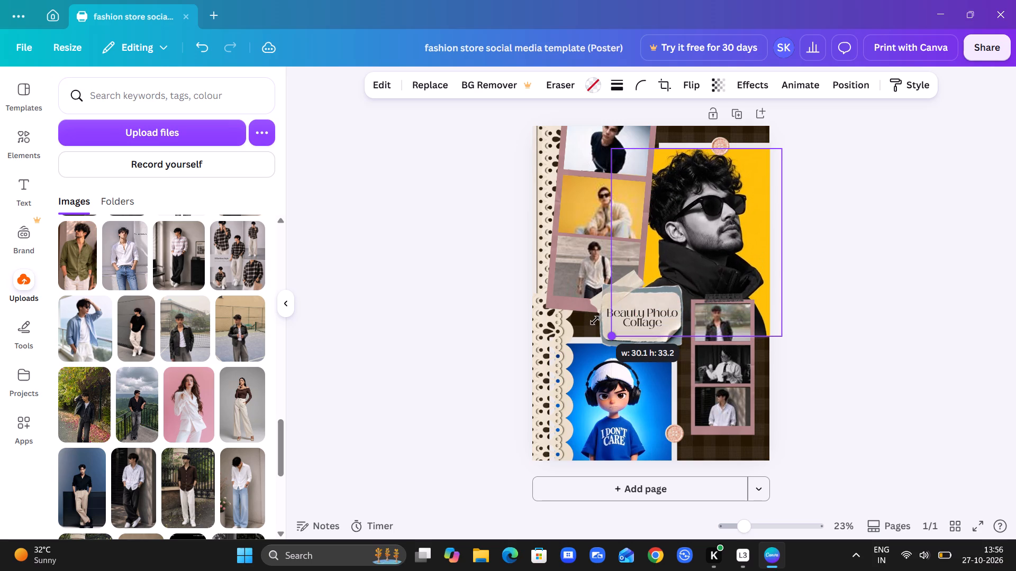
left_click_drag(595, 320, 625, 273)
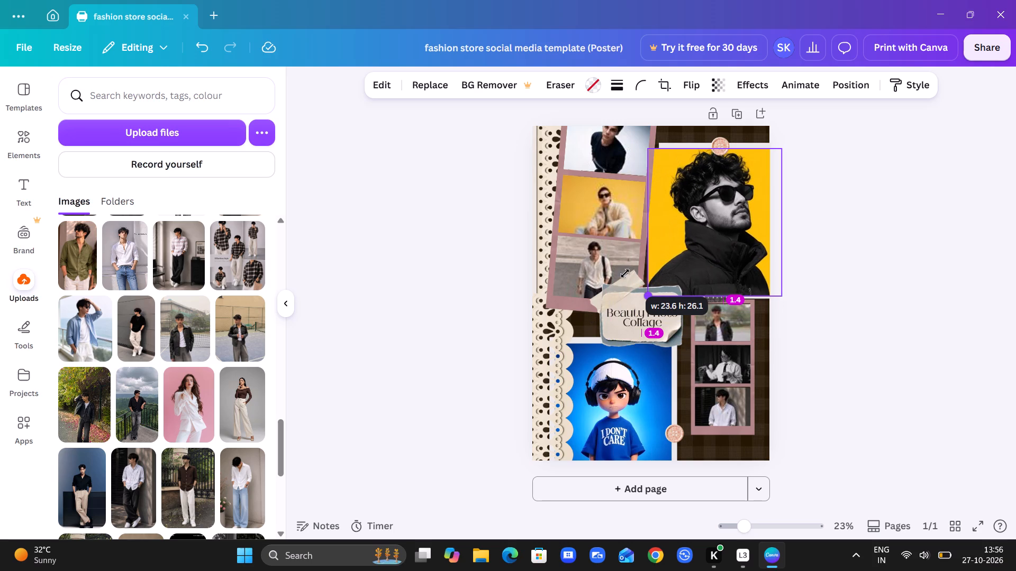
left_click_drag(625, 273, 620, 274)
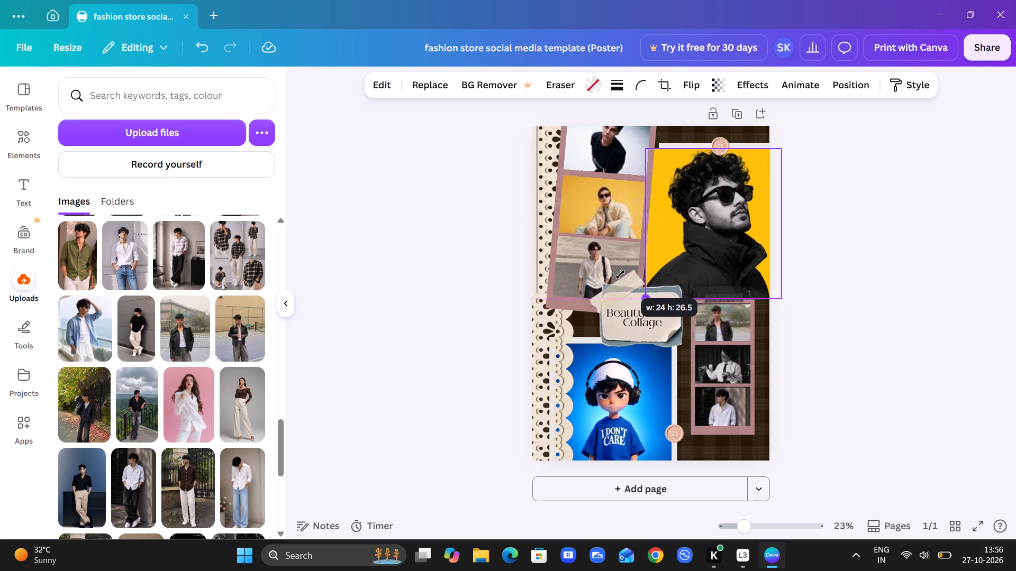
left_click_drag(620, 274, 603, 294)
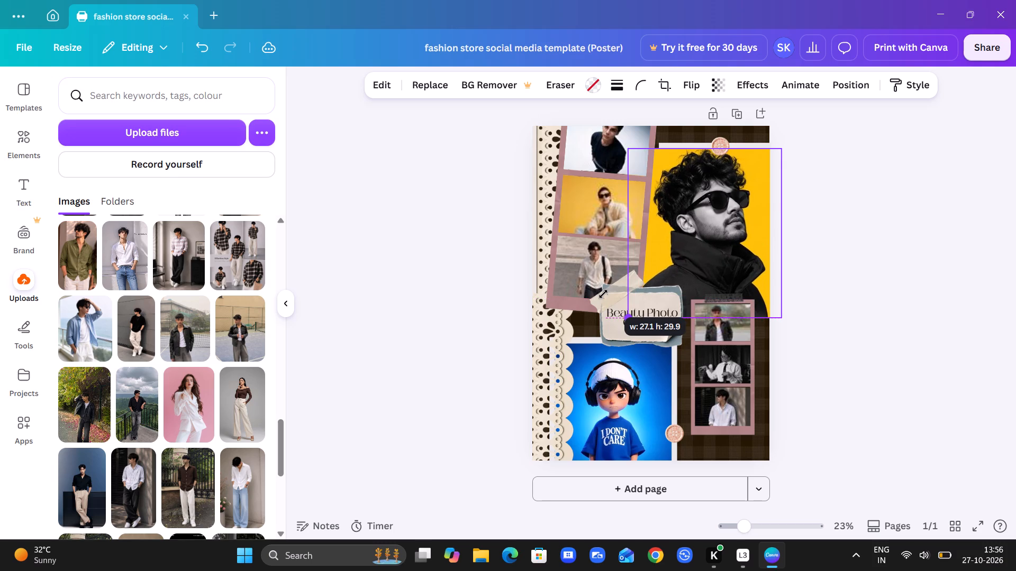
left_click_drag(603, 294, 597, 299)
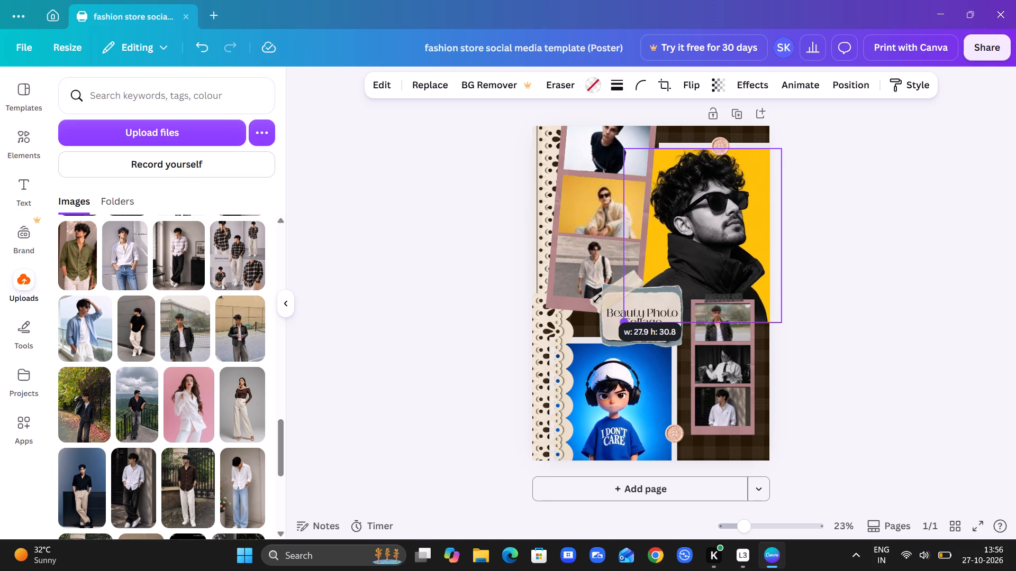
left_click_drag(597, 299, 592, 296)
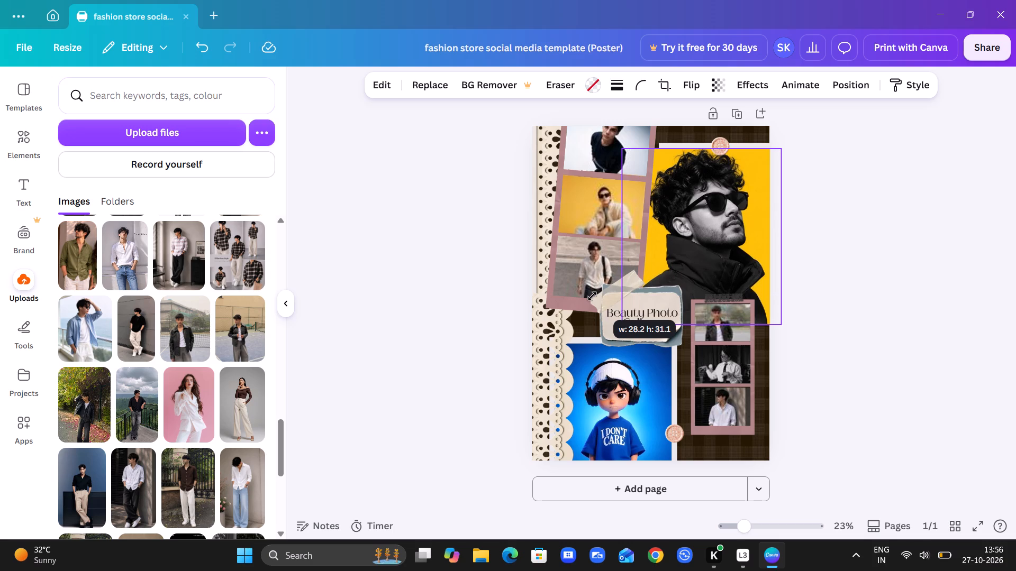
left_click_drag(592, 296, 608, 305)
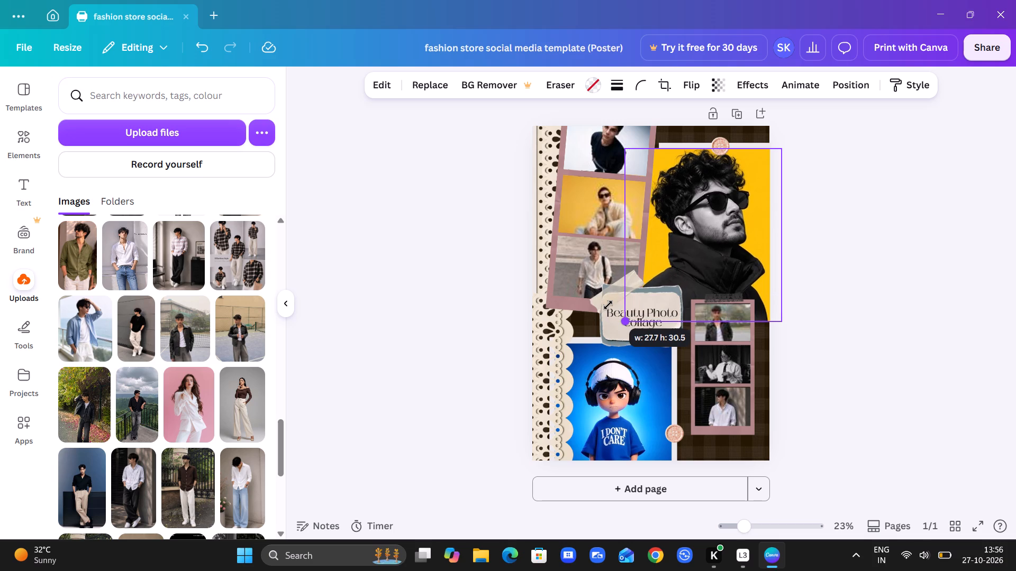
left_click_drag(608, 305, 542, 334)
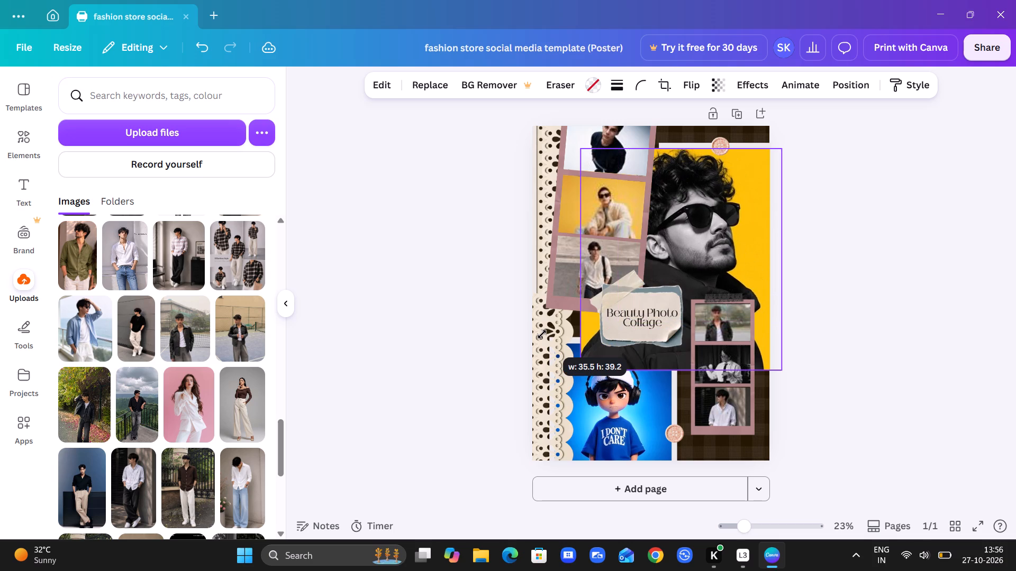
left_click_drag(542, 334, 650, 355)
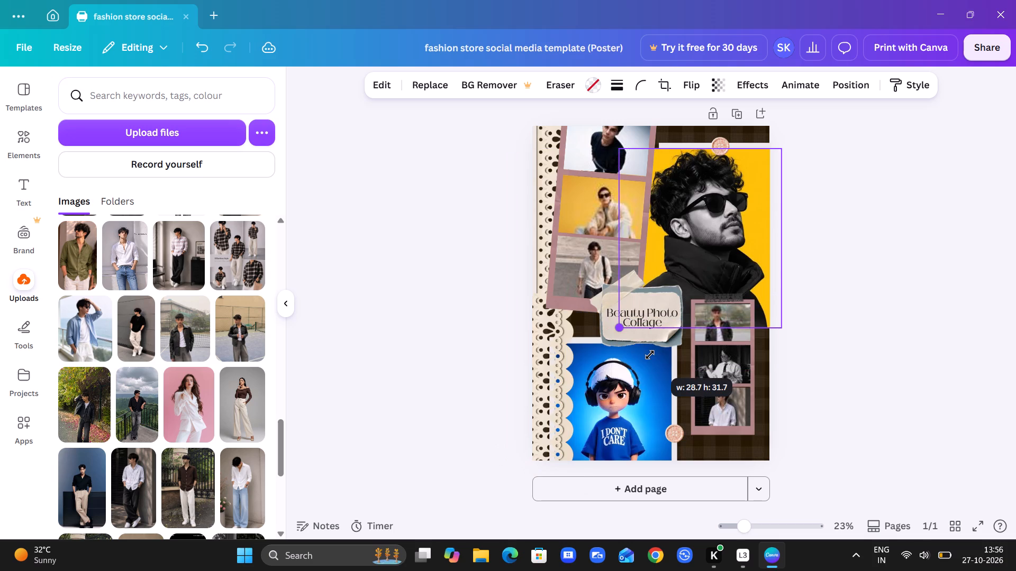
left_click_drag(650, 355, 681, 327)
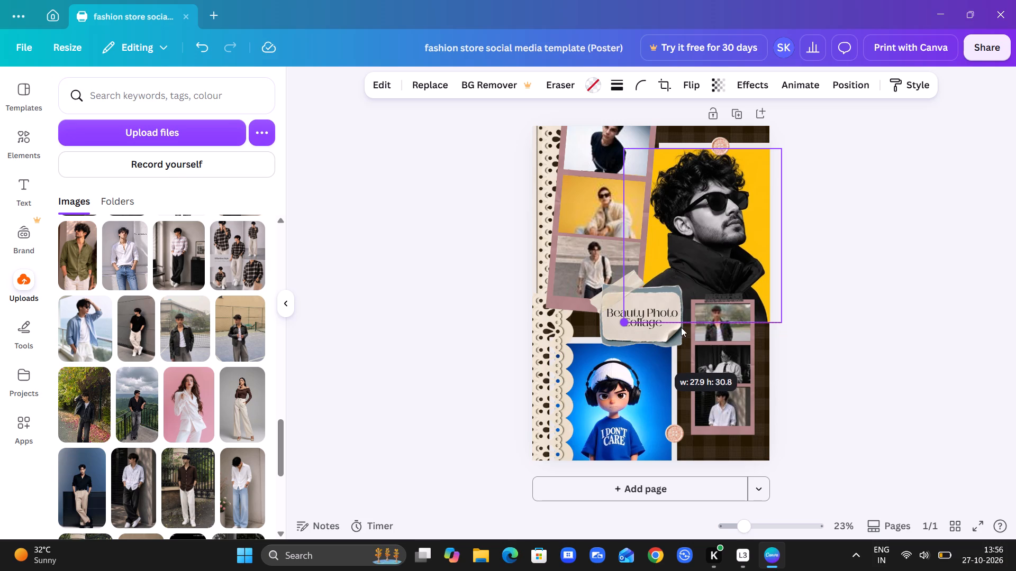
left_click_drag(681, 327, 650, 352)
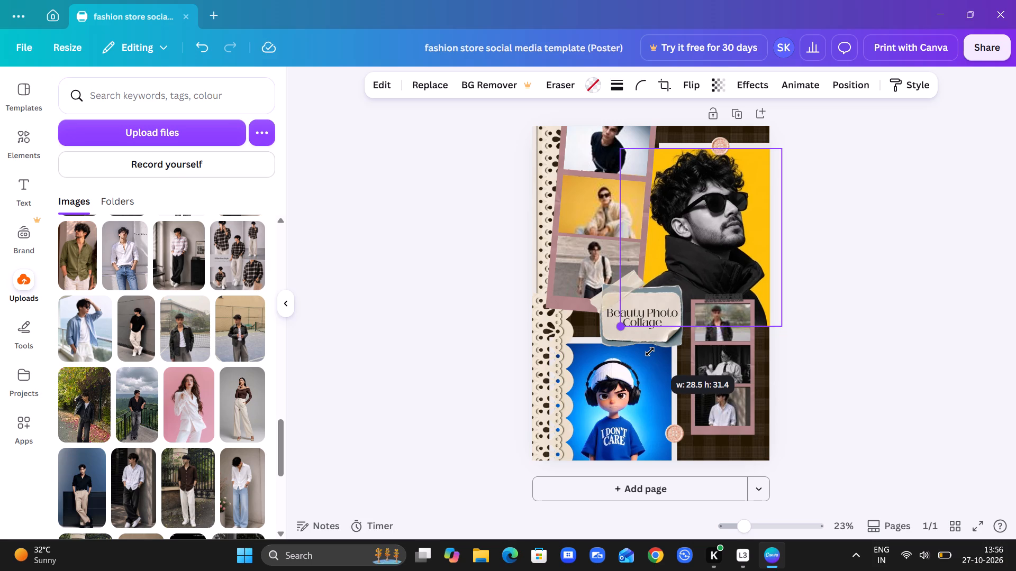
left_click_drag(650, 352, 691, 329)
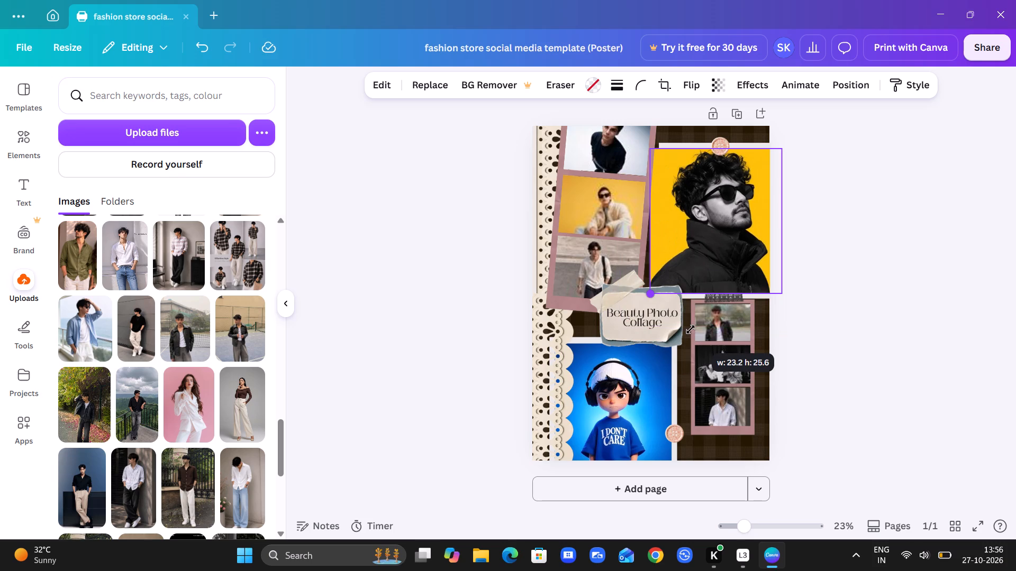
left_click_drag(691, 329, 702, 317)
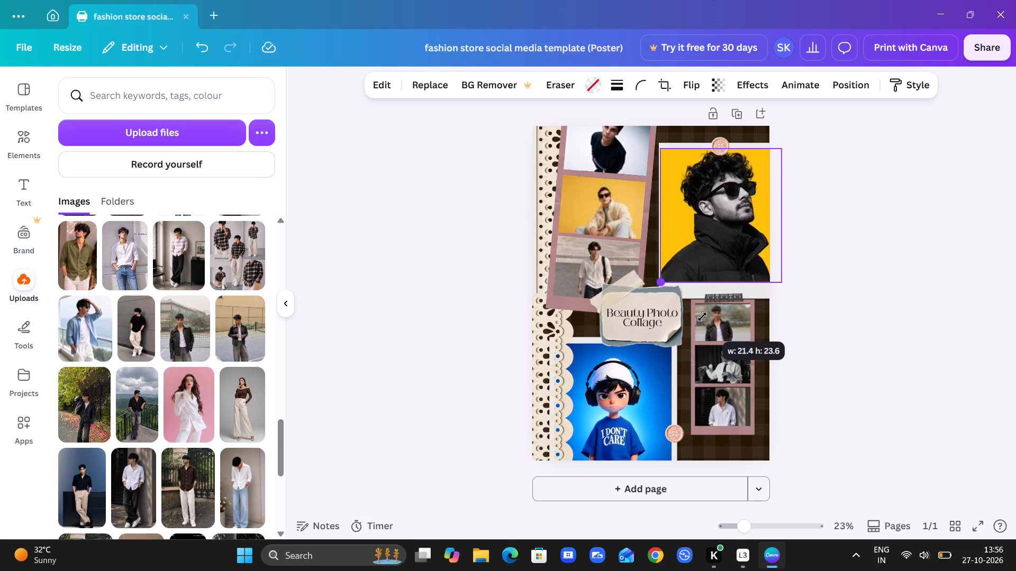
left_click_drag(702, 317, 566, 419)
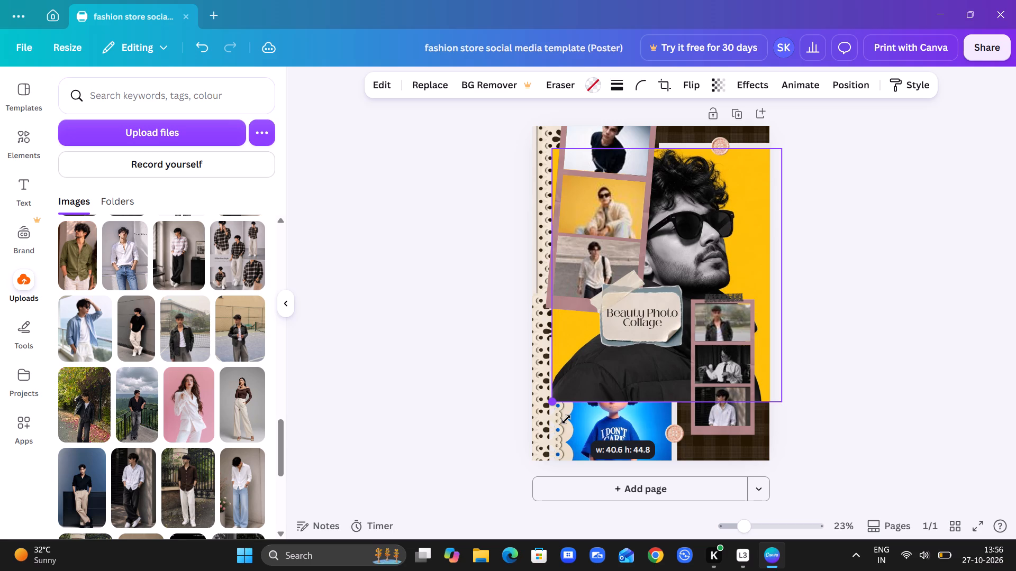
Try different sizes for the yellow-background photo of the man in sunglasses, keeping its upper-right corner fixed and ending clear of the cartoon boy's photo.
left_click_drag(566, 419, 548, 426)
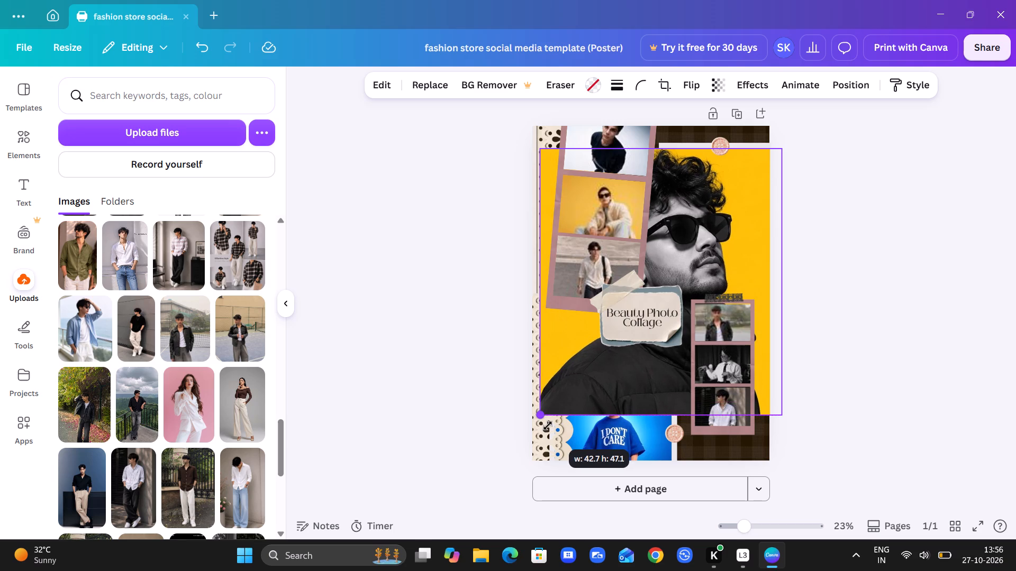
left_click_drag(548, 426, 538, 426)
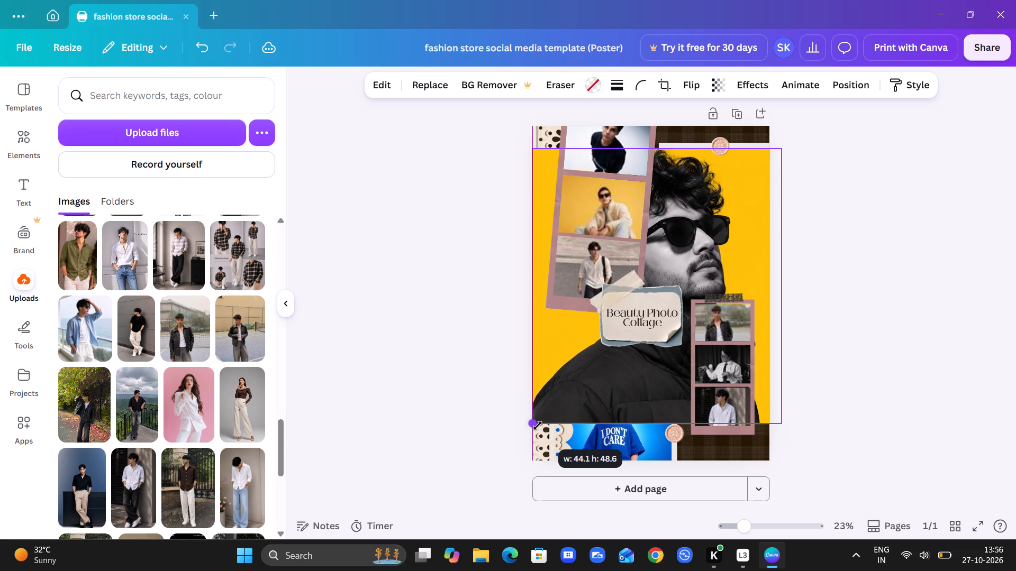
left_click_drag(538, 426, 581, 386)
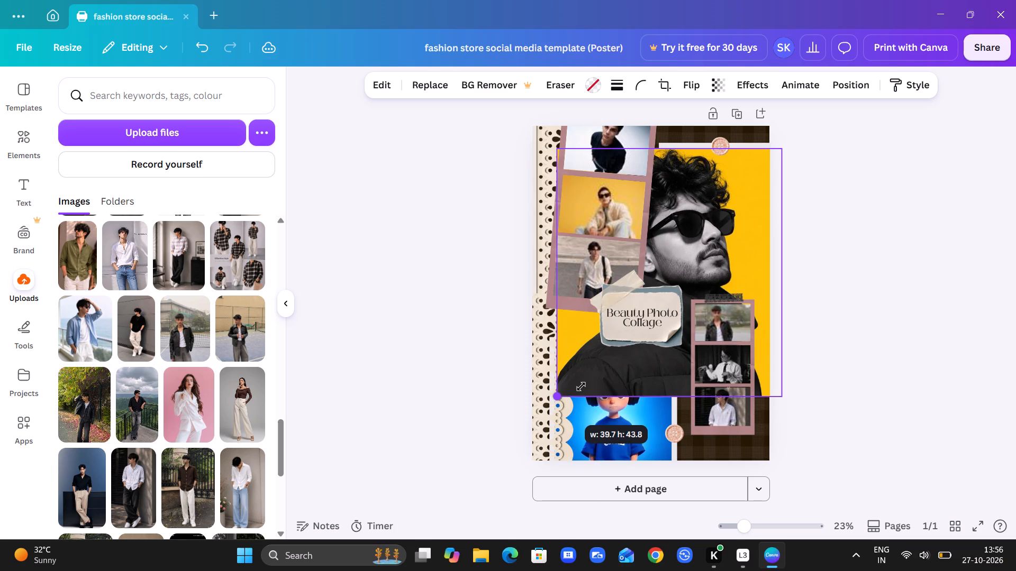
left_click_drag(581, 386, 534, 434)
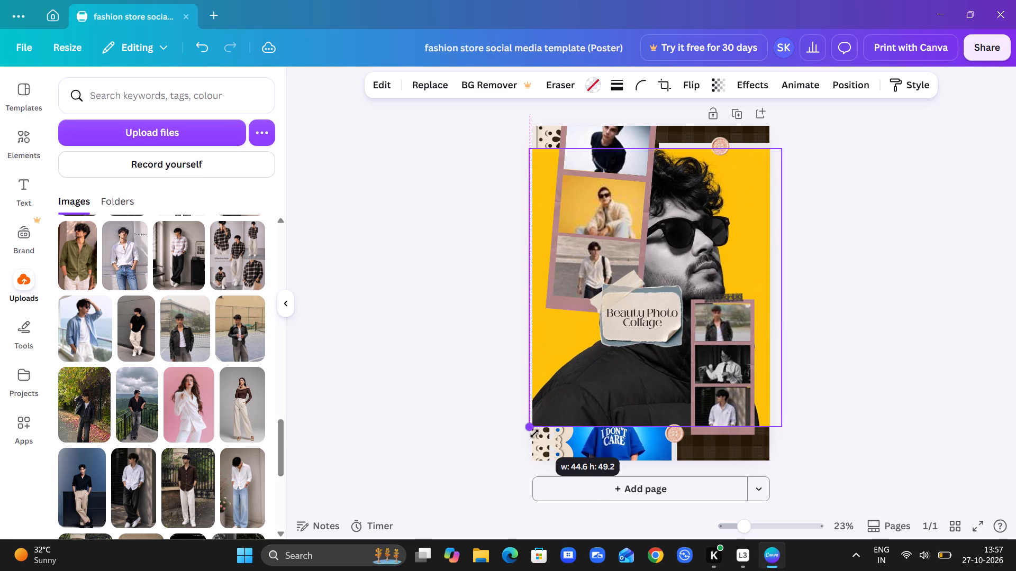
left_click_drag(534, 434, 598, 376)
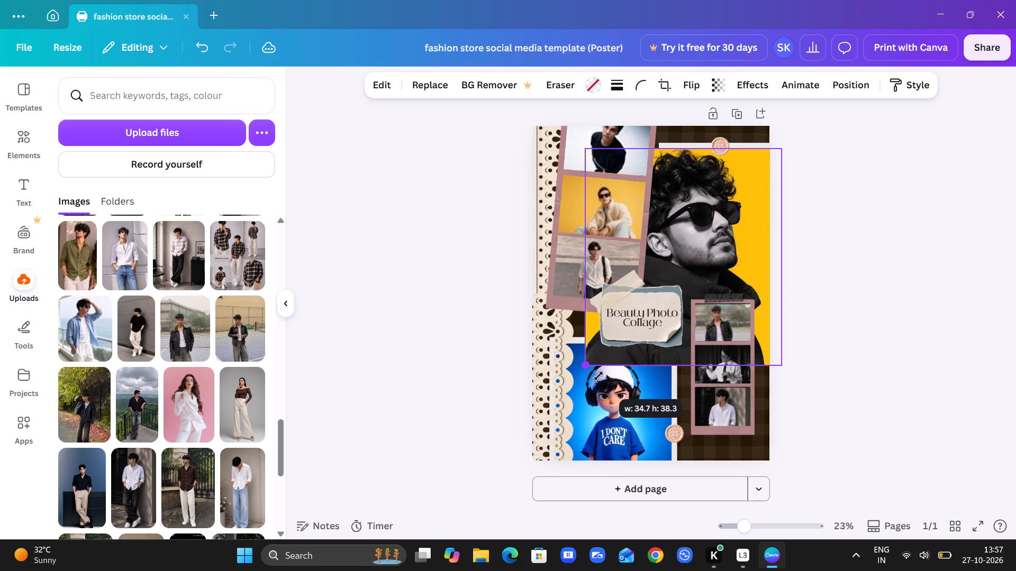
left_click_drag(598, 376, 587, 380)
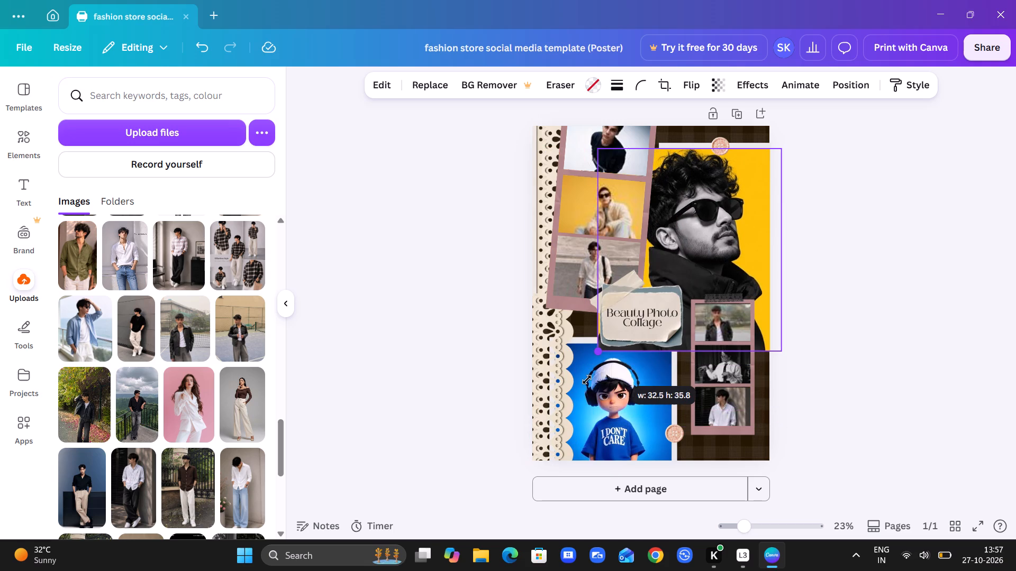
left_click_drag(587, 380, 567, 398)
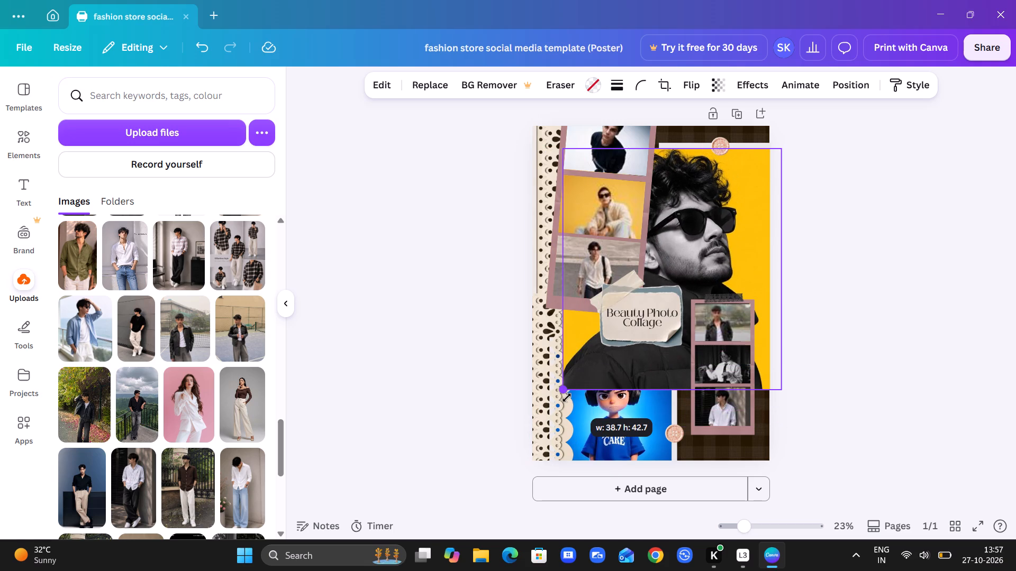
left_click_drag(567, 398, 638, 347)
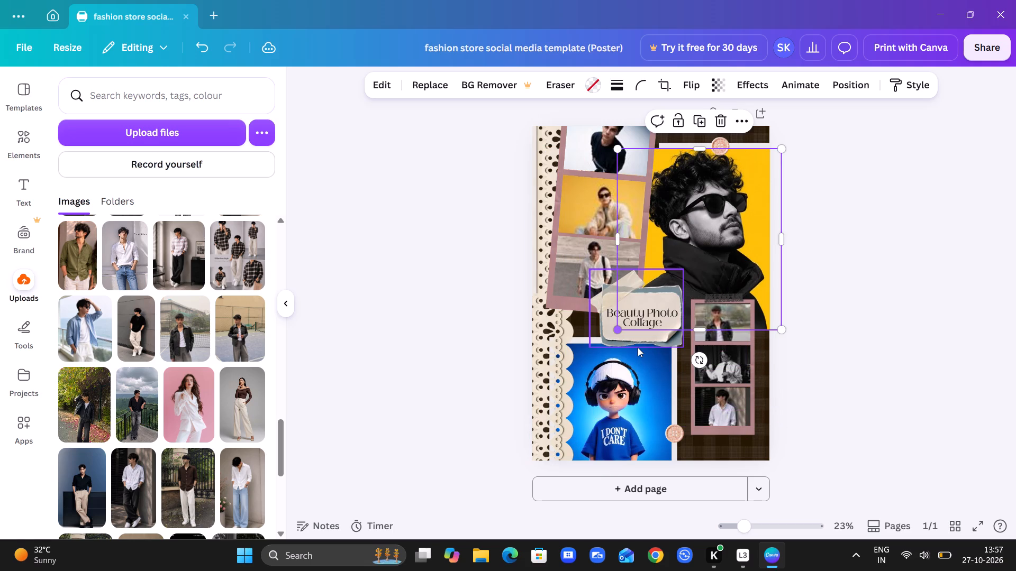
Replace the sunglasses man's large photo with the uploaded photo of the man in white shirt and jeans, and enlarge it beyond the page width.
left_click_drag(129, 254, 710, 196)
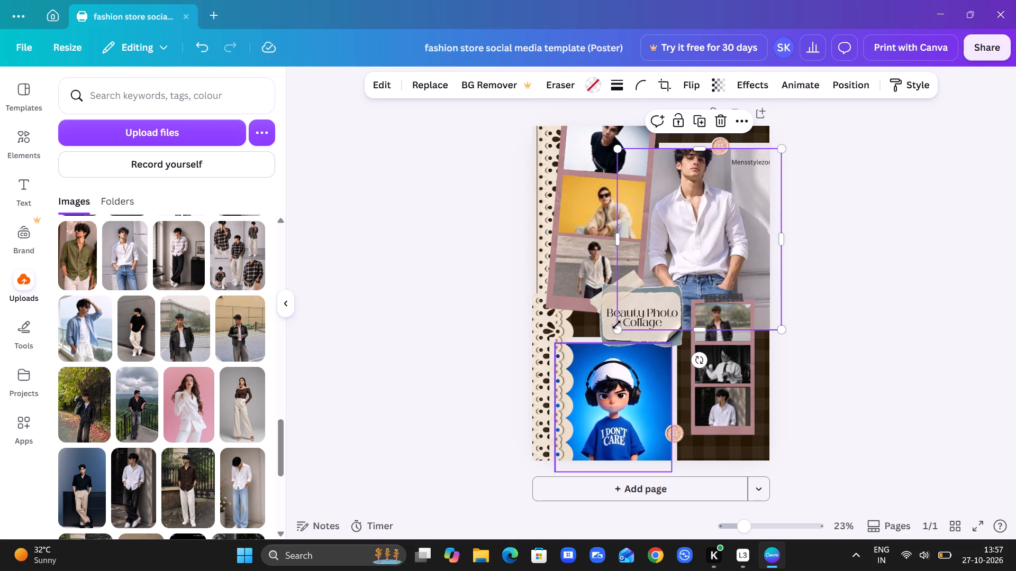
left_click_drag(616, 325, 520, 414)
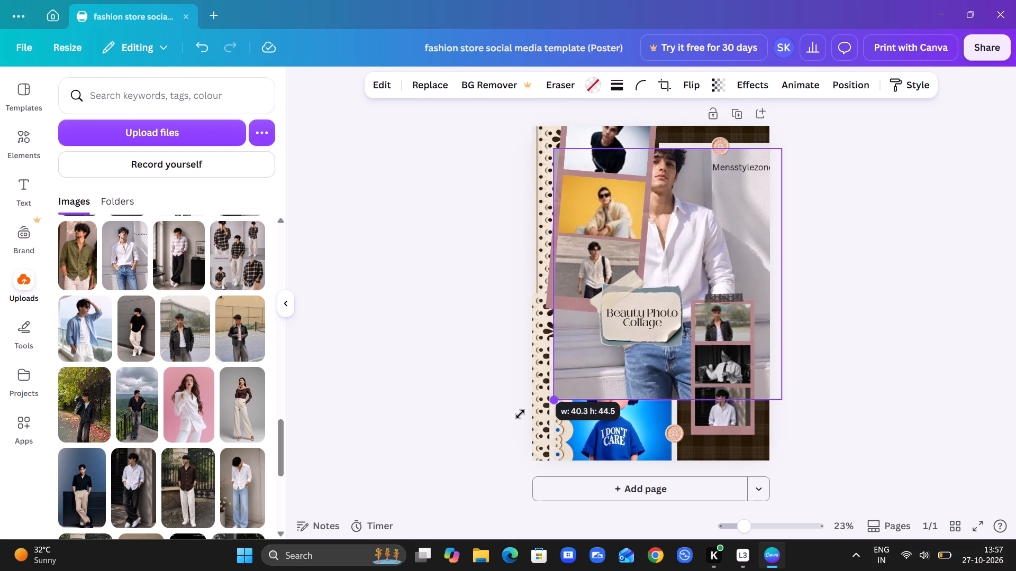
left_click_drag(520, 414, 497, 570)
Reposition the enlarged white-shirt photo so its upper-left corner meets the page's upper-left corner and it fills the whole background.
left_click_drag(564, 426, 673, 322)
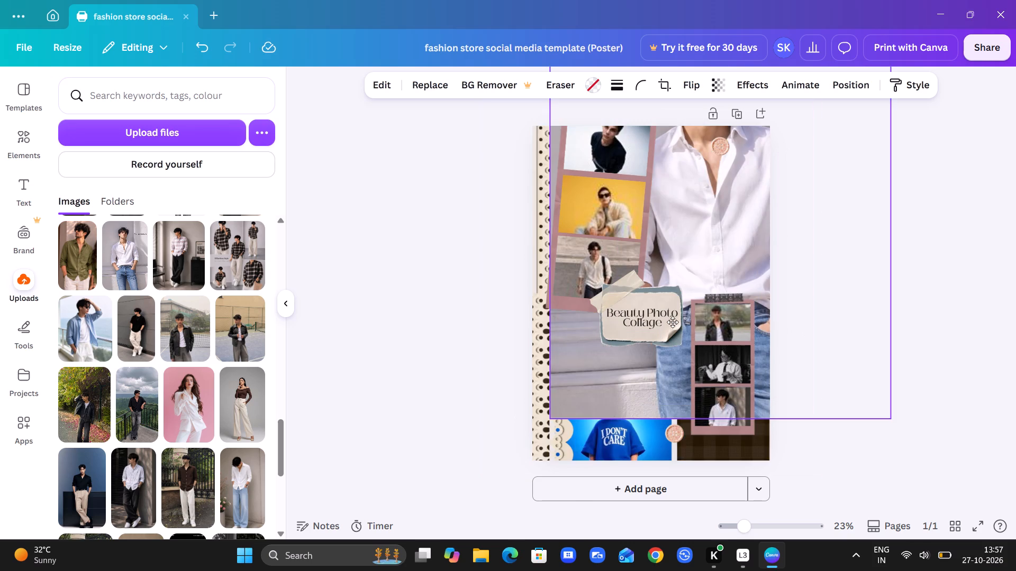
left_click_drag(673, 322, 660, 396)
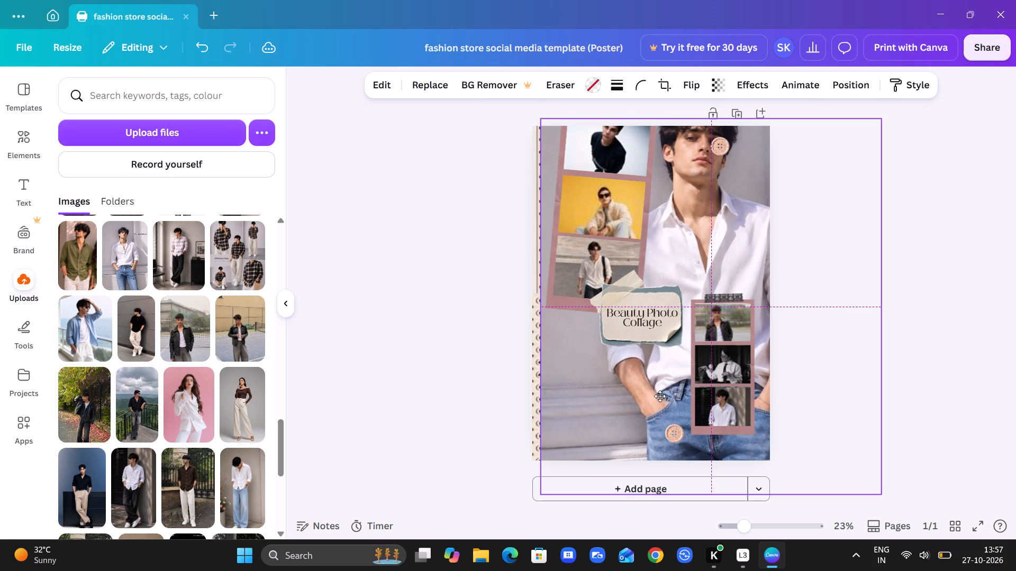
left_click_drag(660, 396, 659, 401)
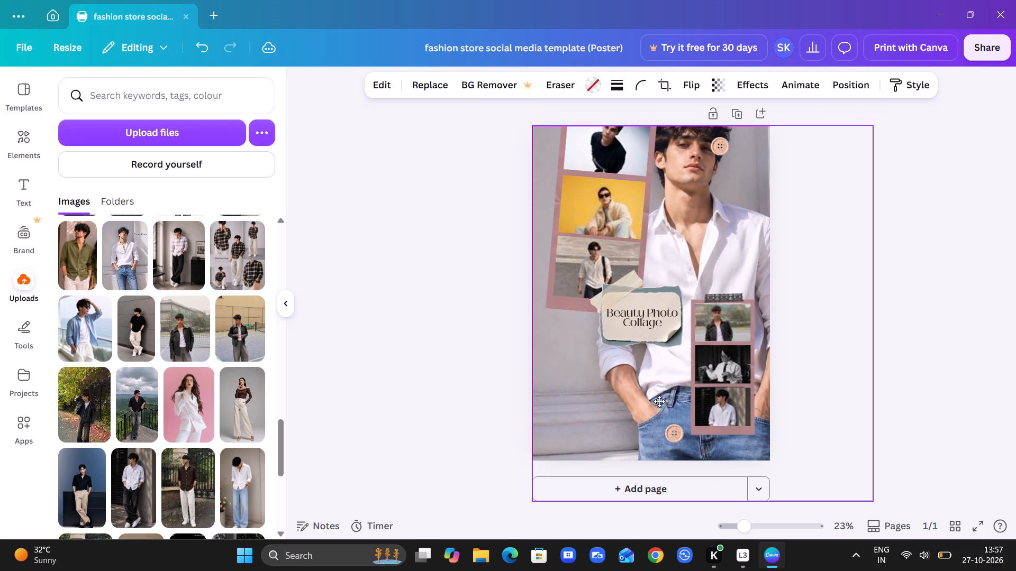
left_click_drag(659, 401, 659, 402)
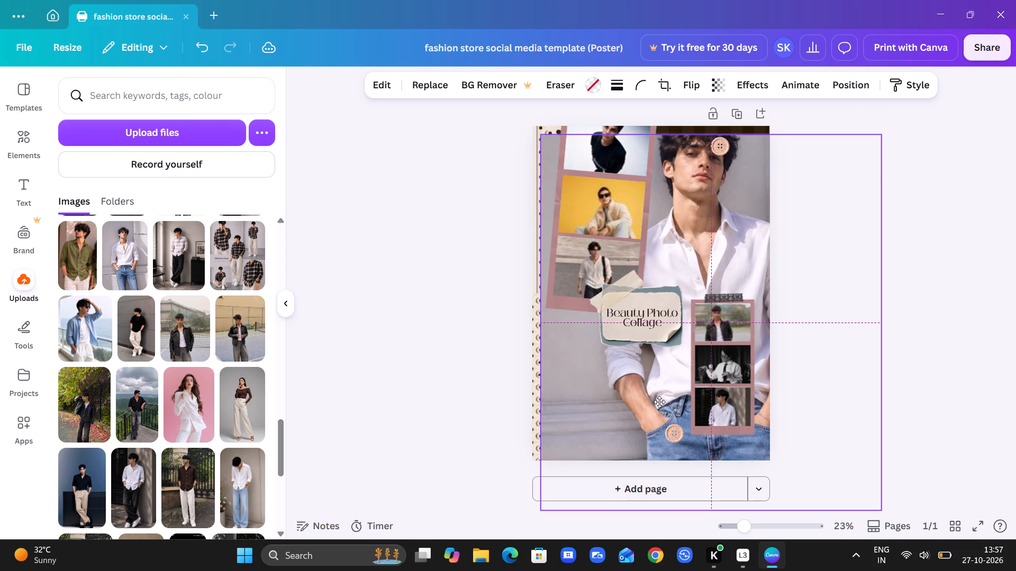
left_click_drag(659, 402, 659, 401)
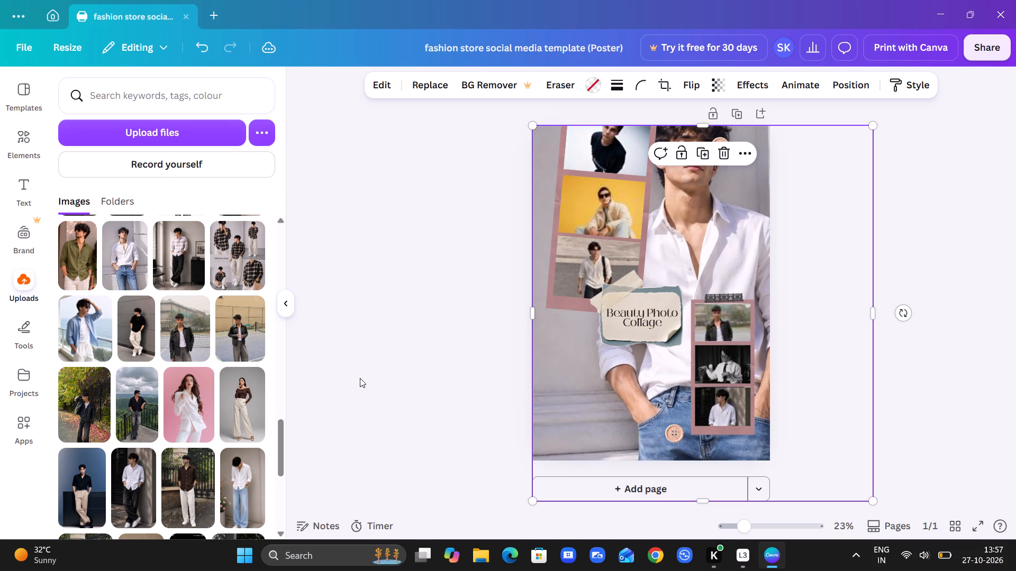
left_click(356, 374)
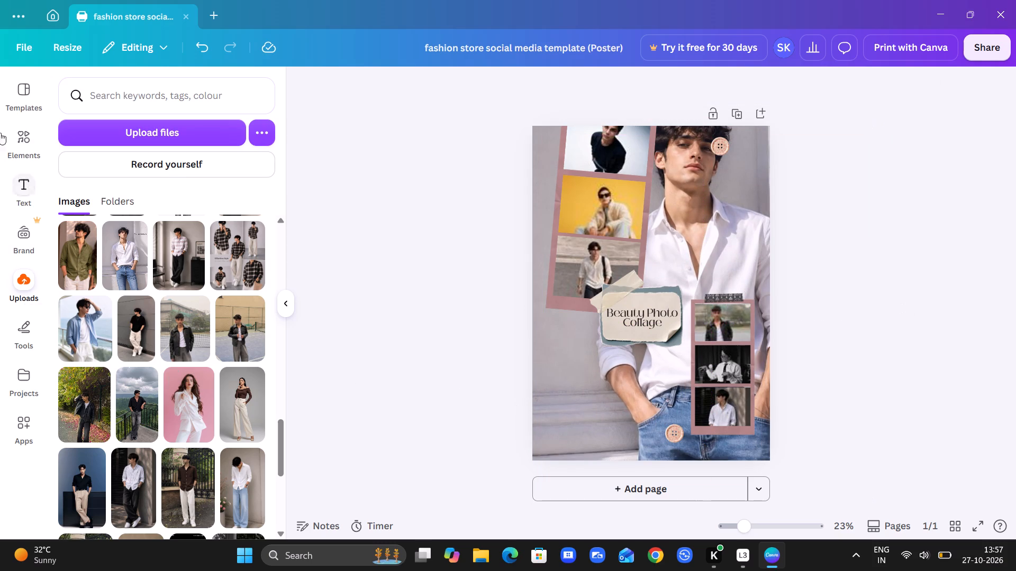
Replace the page design with the dark green torn-paper "weekend holiday" photo collage template.
left_click(7, 104)
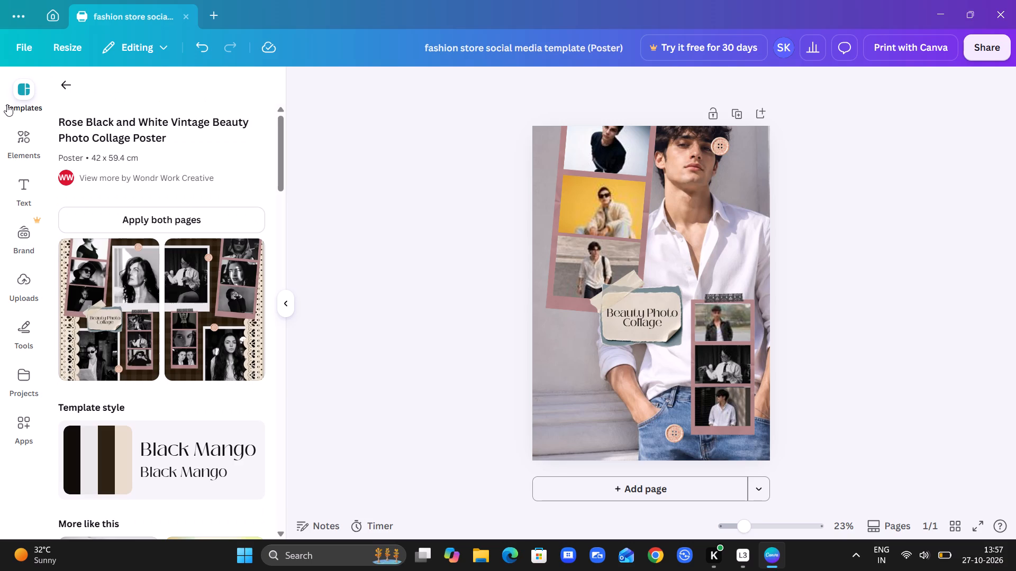
scroll(149, 301, "down", 7)
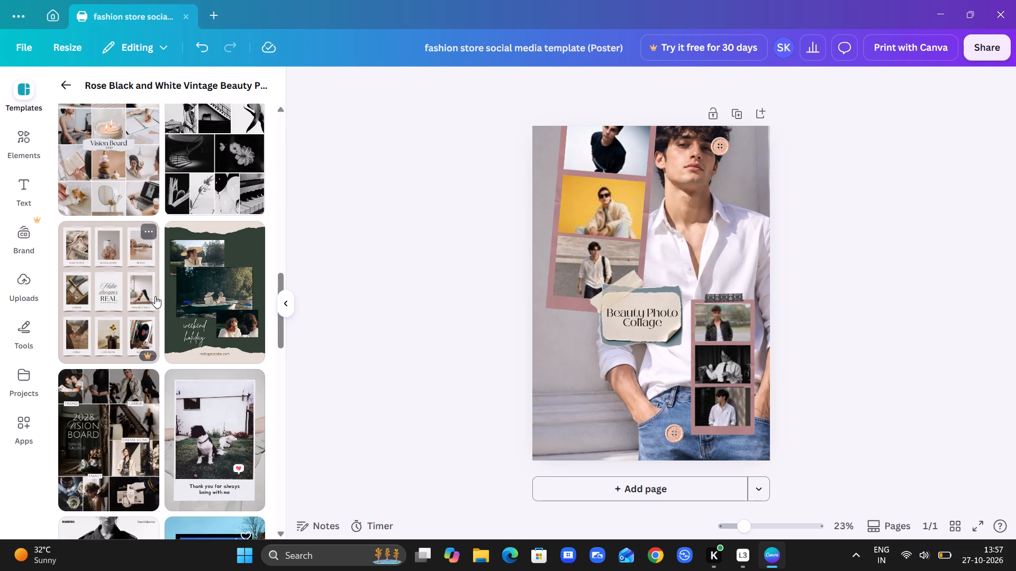
left_click(212, 278)
Fill the upper photo frame with the uploaded photo of the man in white shirt and jeans.
left_click(26, 282)
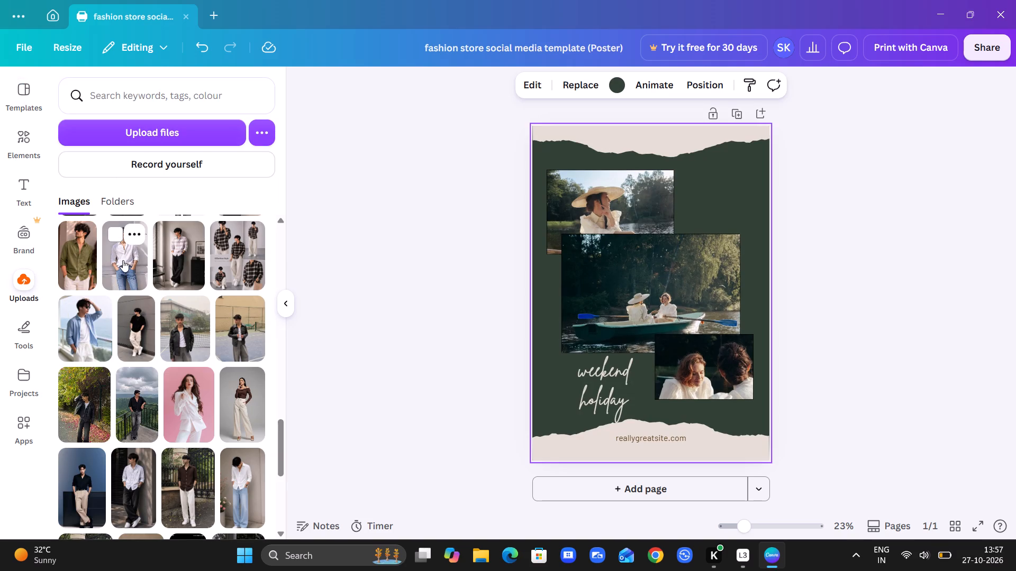
left_click_drag(123, 260, 623, 198)
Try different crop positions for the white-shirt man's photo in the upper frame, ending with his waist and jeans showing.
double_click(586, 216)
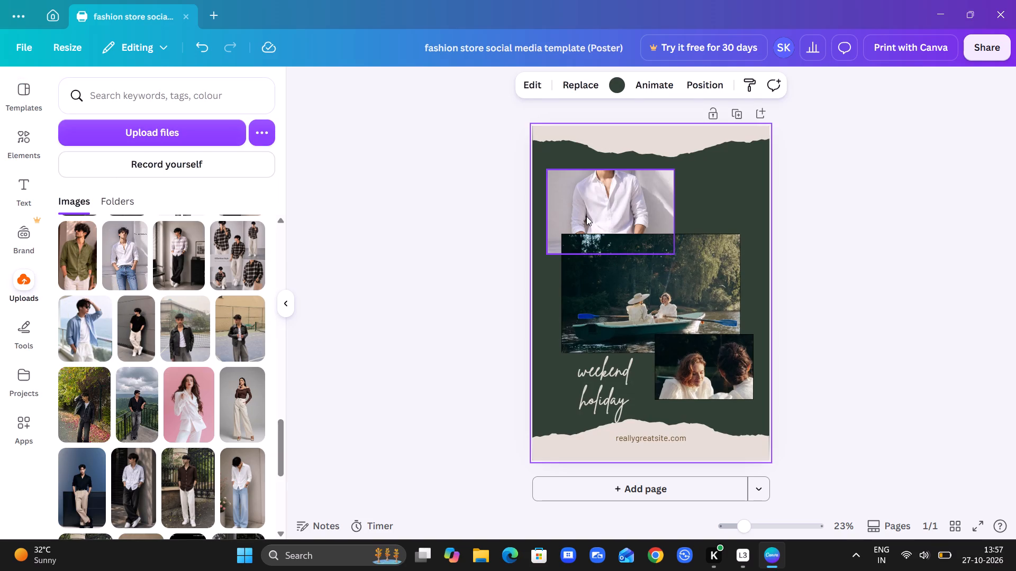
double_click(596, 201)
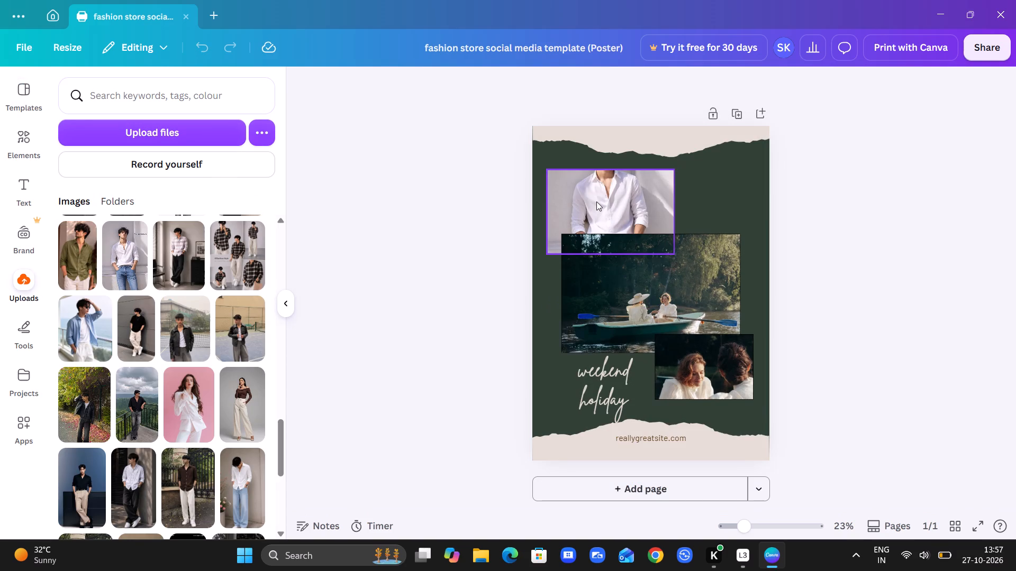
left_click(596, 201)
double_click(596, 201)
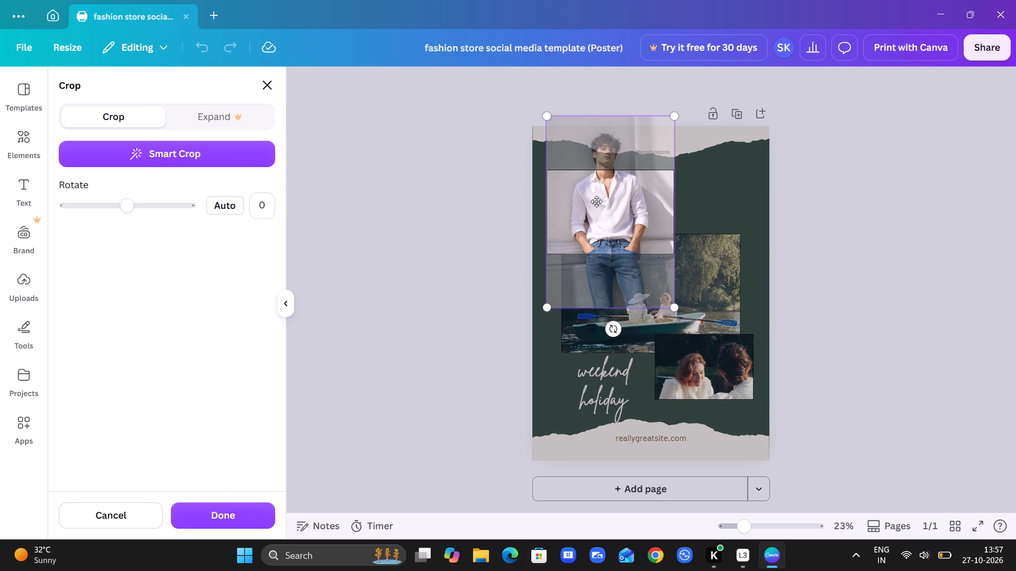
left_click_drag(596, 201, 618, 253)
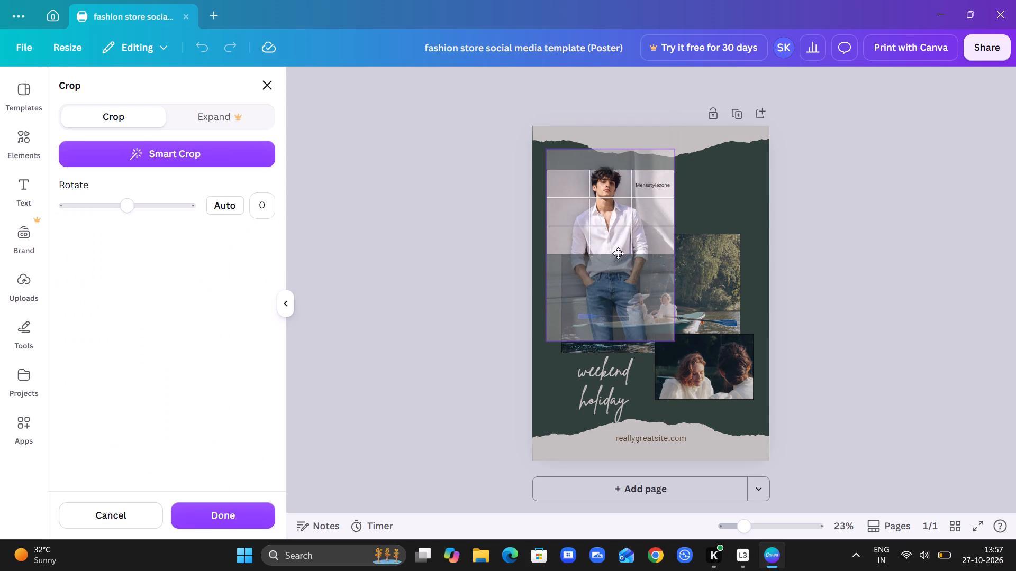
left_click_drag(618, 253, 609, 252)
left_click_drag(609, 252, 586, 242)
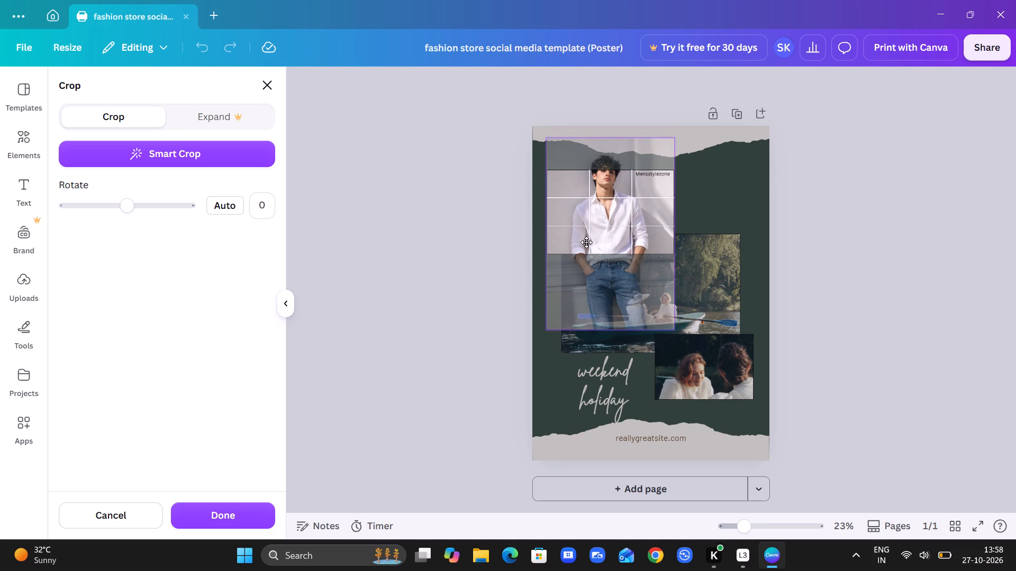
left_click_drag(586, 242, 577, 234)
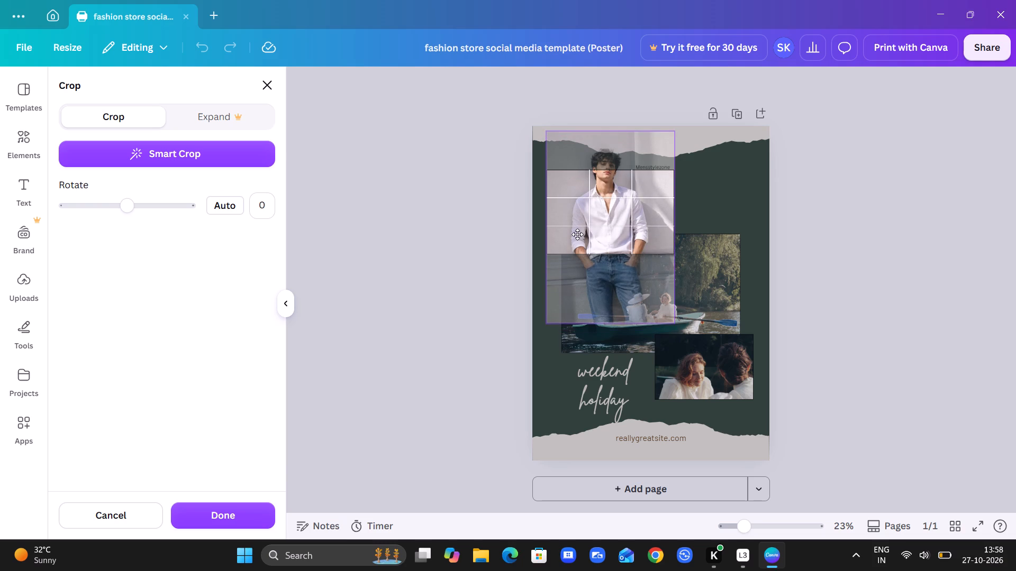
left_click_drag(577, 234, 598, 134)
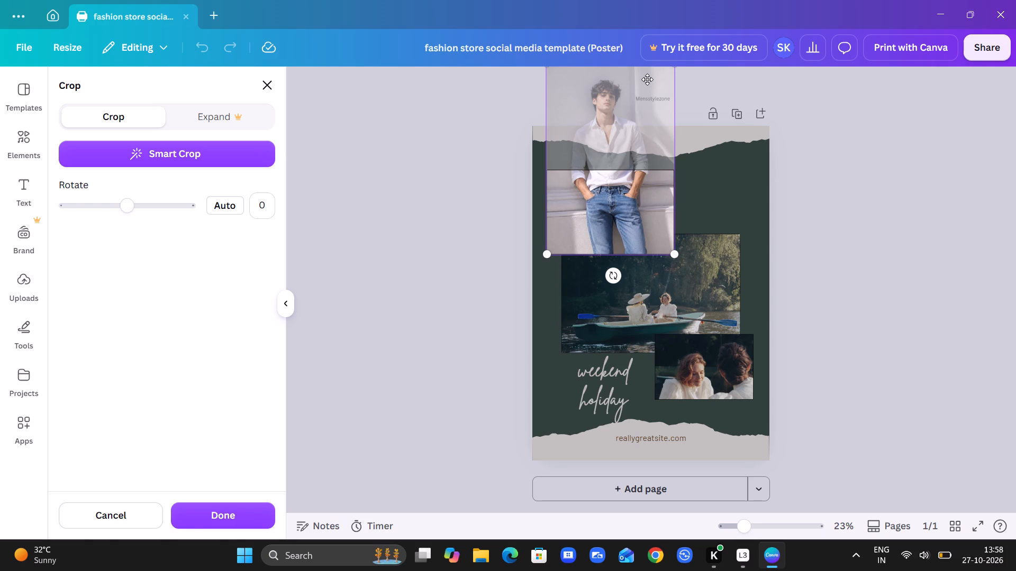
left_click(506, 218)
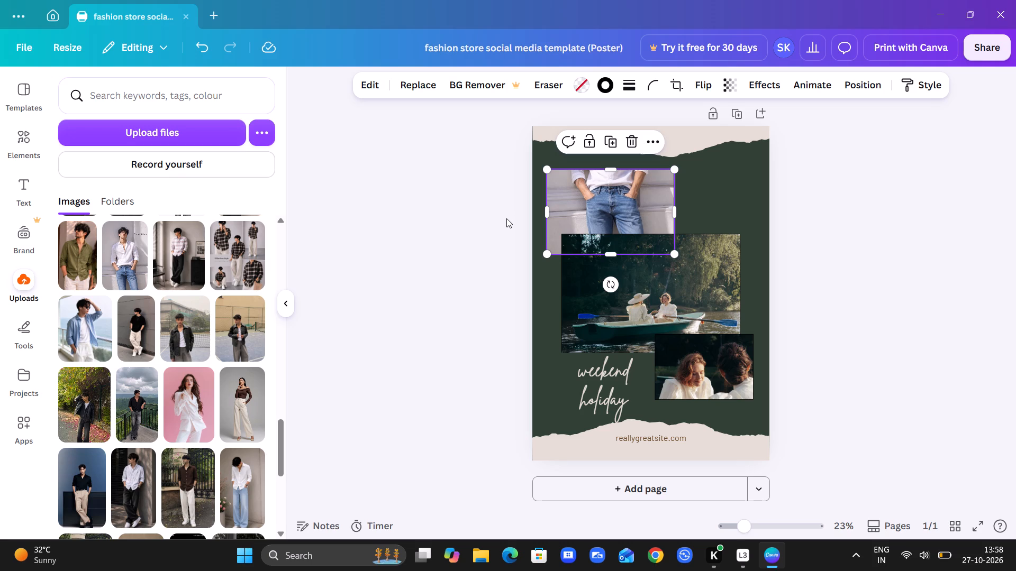
Adjust the crop of the white-shirt man's photo so the upper frame shows his head and chest.
left_click(615, 202)
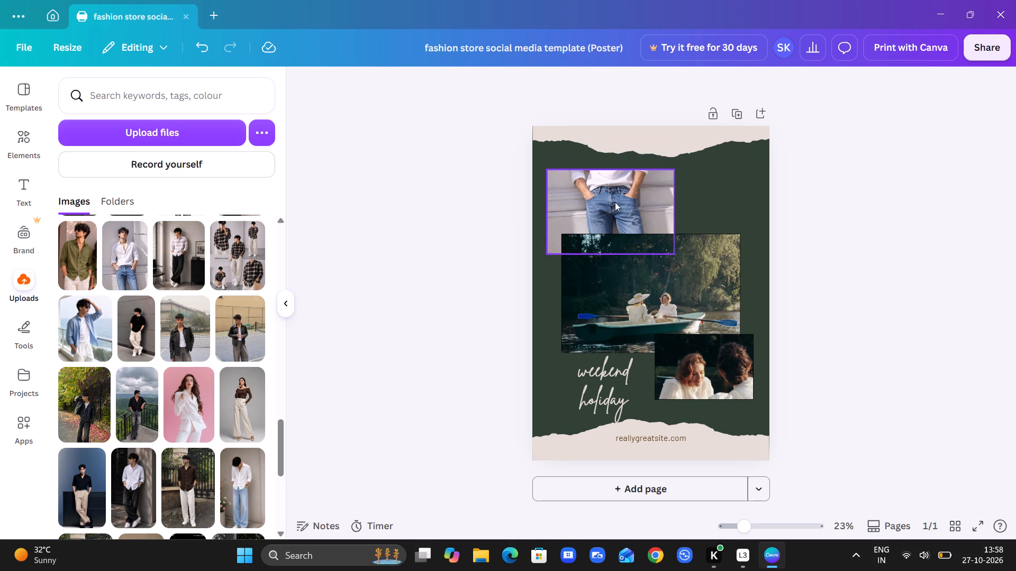
double_click(615, 202)
left_click(615, 202)
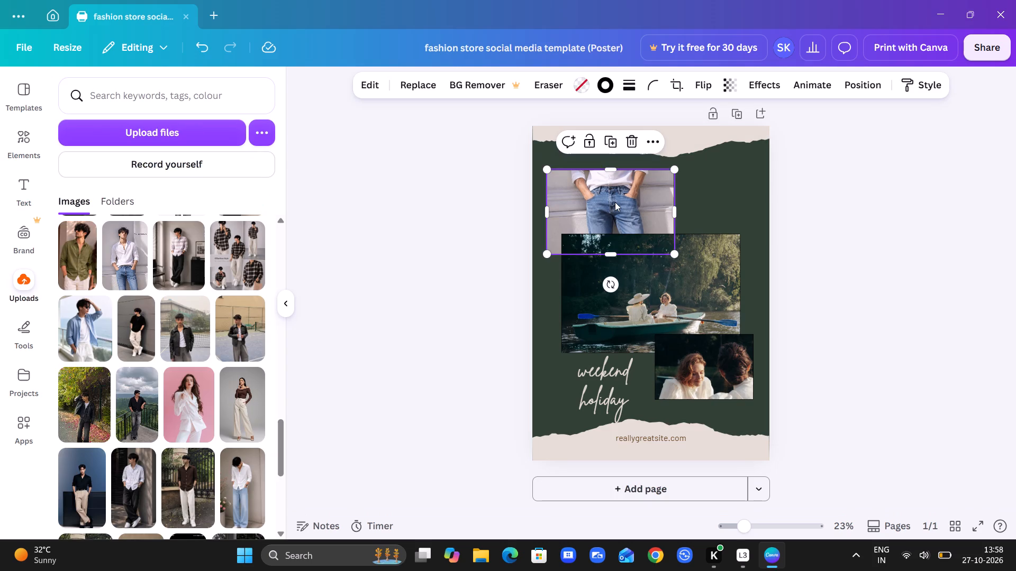
double_click(615, 202)
left_click_drag(615, 188, 615, 205)
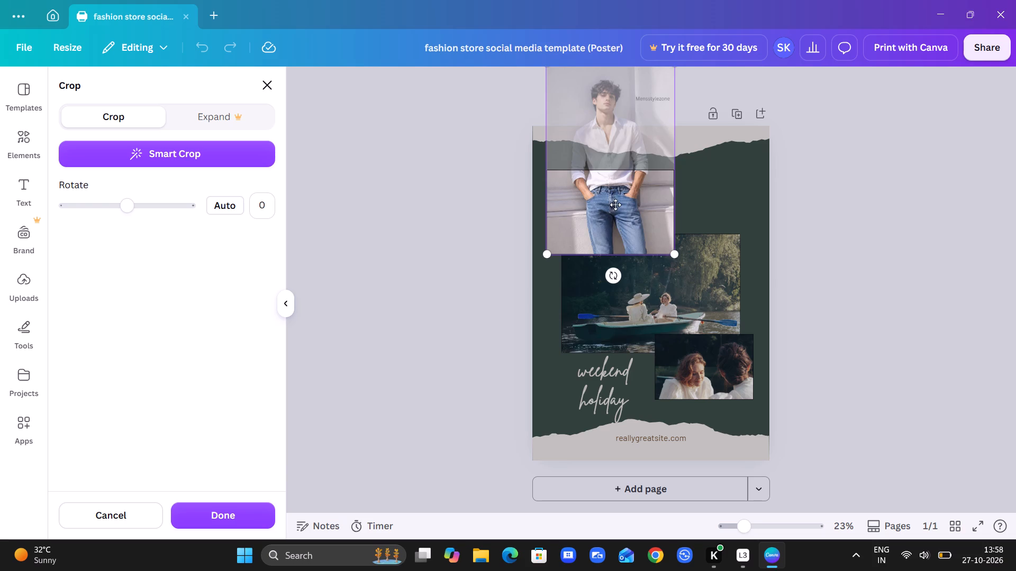
left_click_drag(615, 205, 640, 291)
left_click(474, 293)
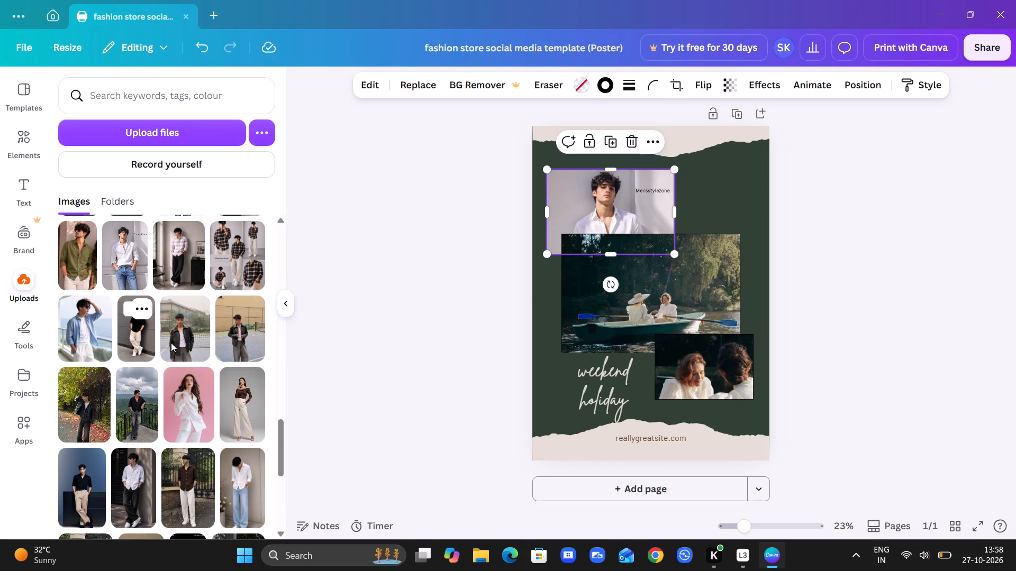
Fill the middle frame with the uploaded black-jacket man's photo and the small lower frame with the woman in brown top and cream trousers.
left_click_drag(185, 340, 667, 297)
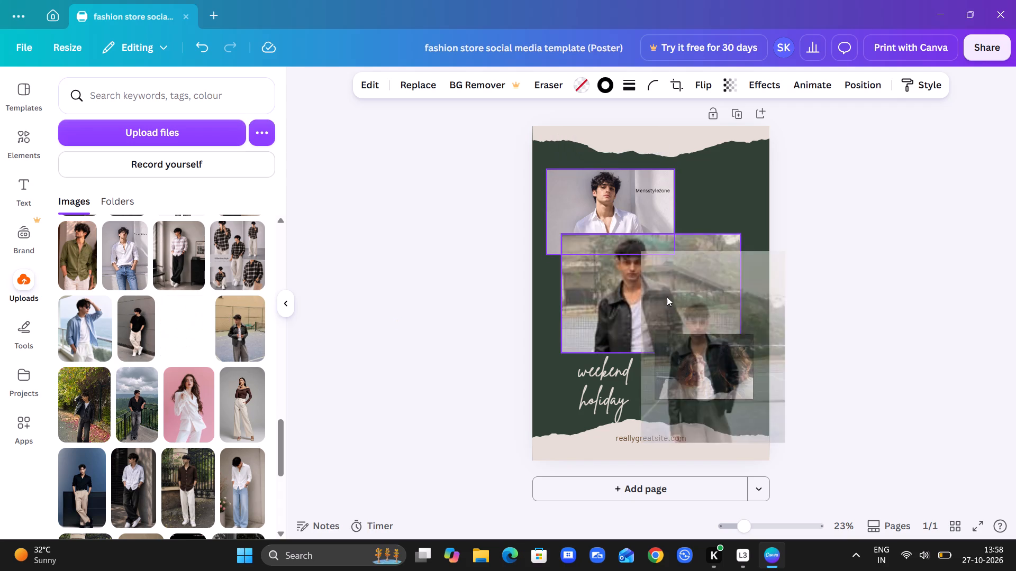
left_click_drag(257, 402, 710, 381)
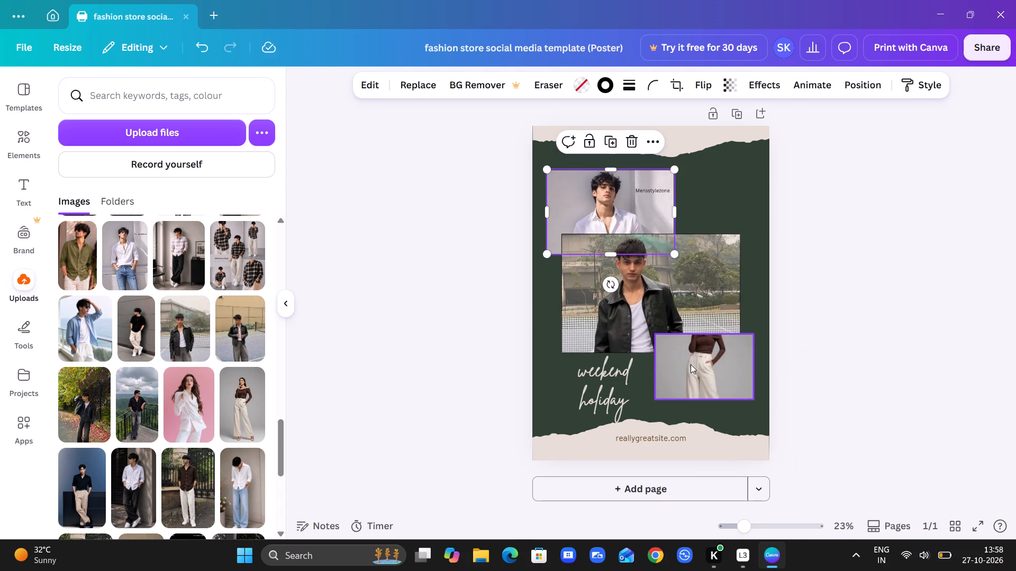
Adjust the crop of the woman's photo in the small lower frame so it shows her head and upper body.
double_click(691, 364)
left_click(693, 357)
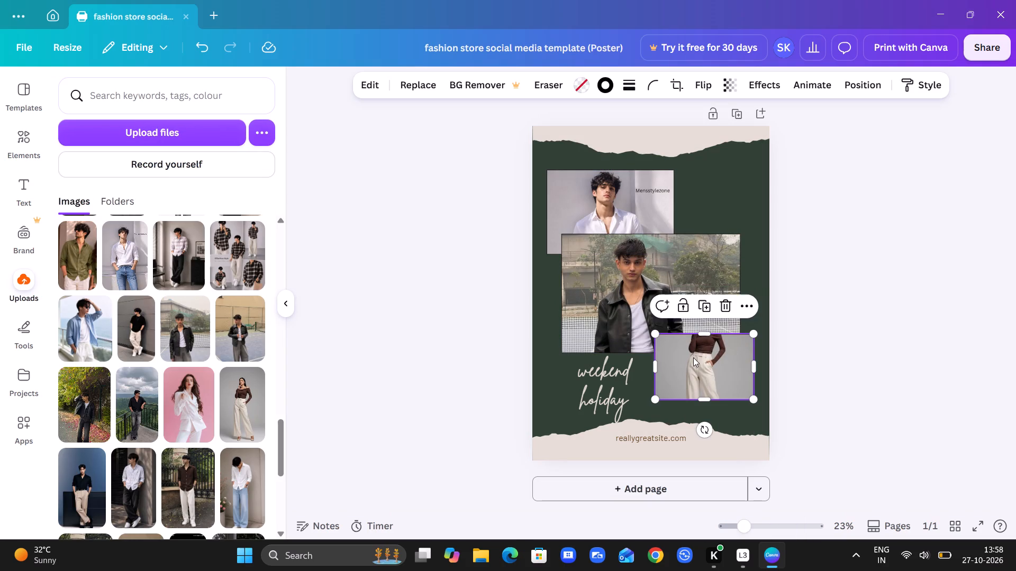
double_click(693, 357)
left_click_drag(712, 351, 714, 390)
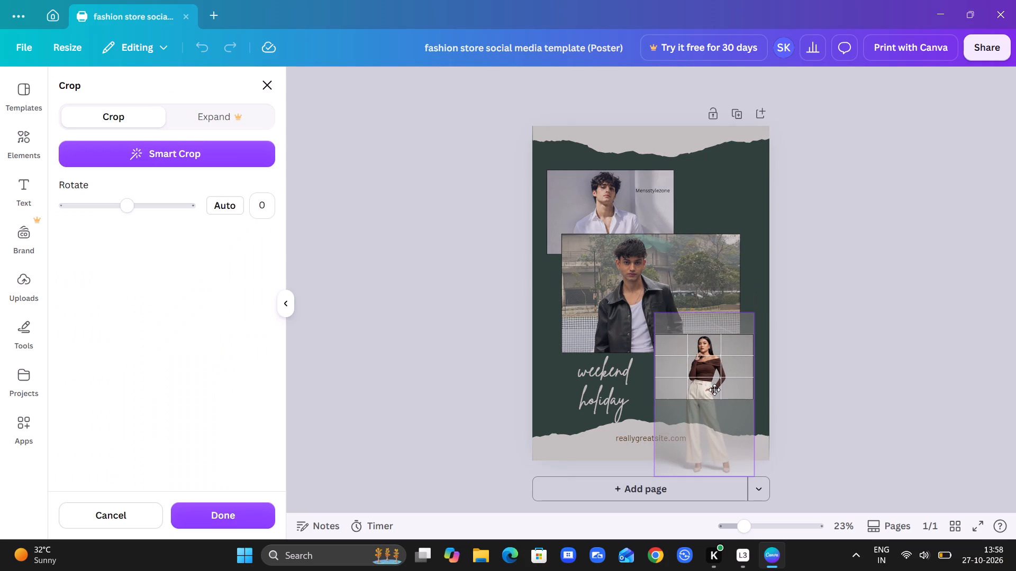
left_click_drag(714, 390, 721, 406)
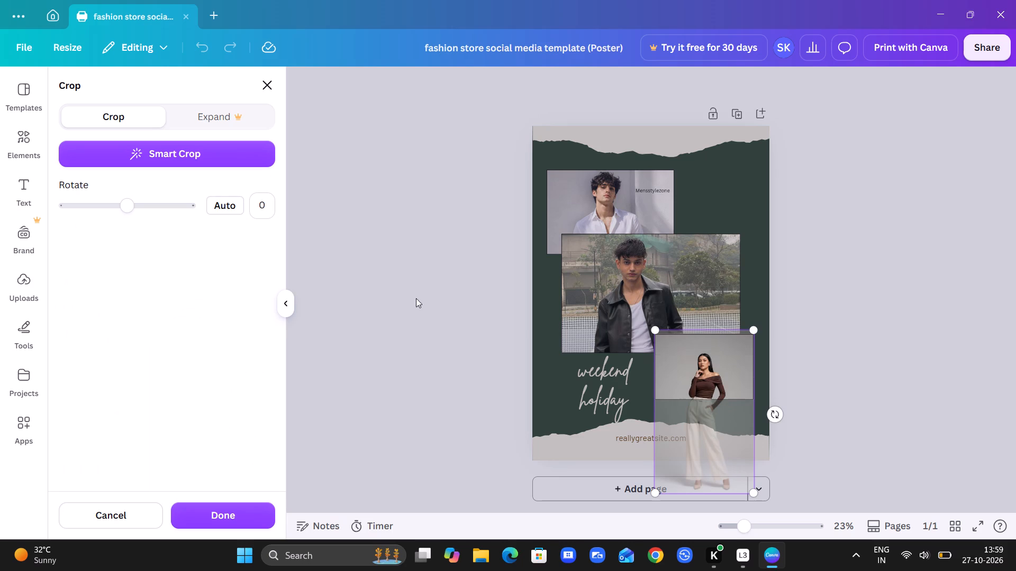
left_click(377, 277)
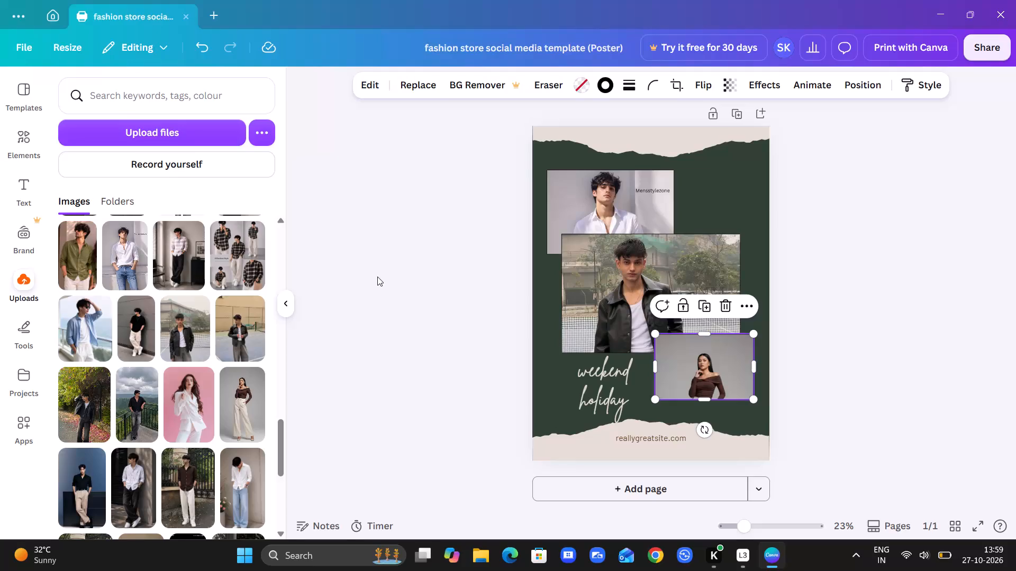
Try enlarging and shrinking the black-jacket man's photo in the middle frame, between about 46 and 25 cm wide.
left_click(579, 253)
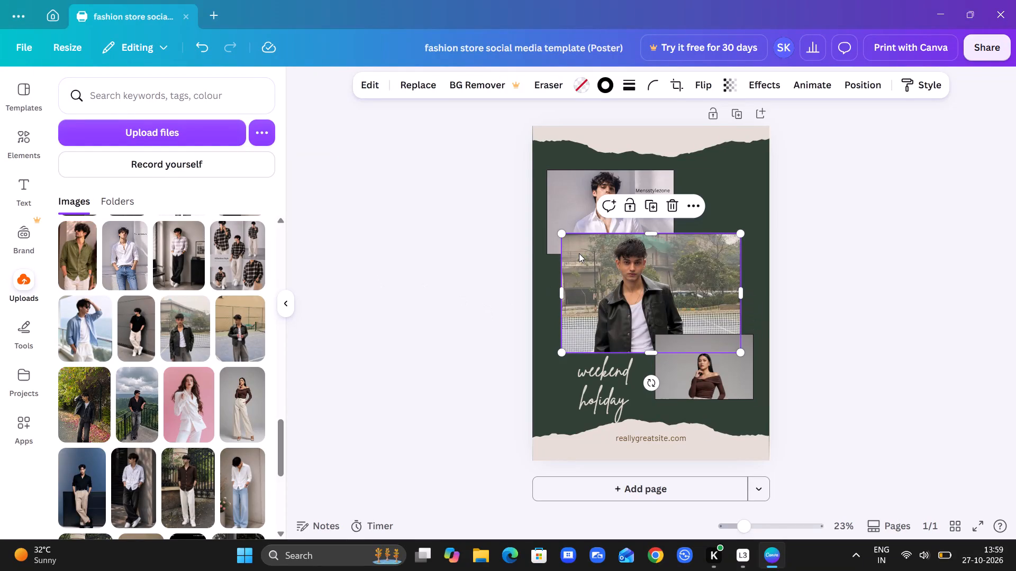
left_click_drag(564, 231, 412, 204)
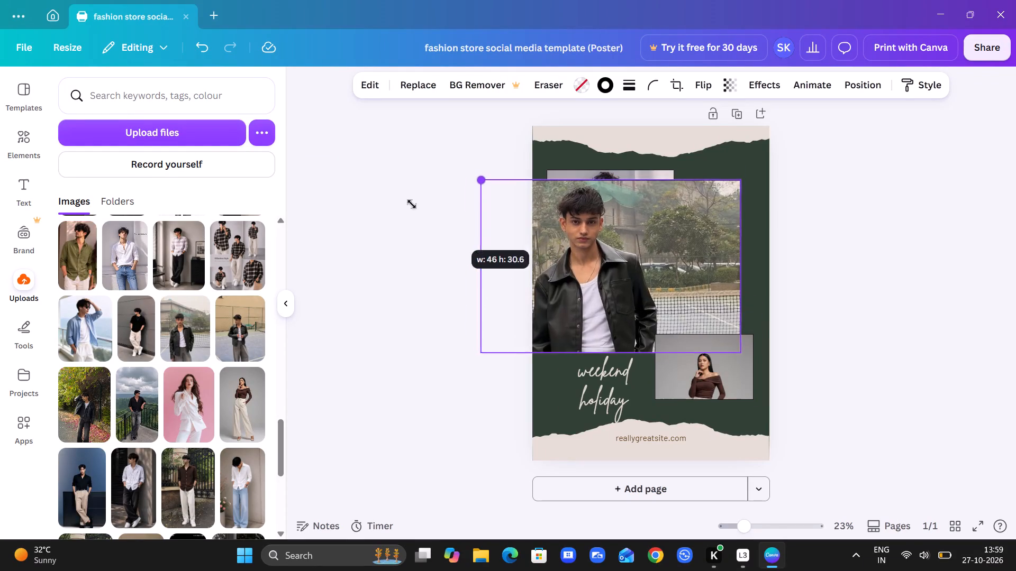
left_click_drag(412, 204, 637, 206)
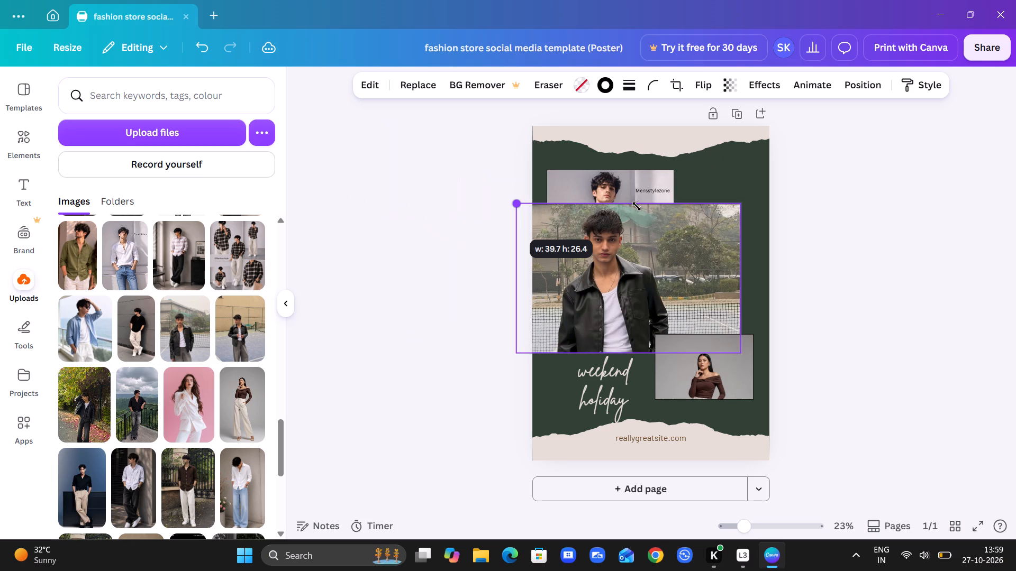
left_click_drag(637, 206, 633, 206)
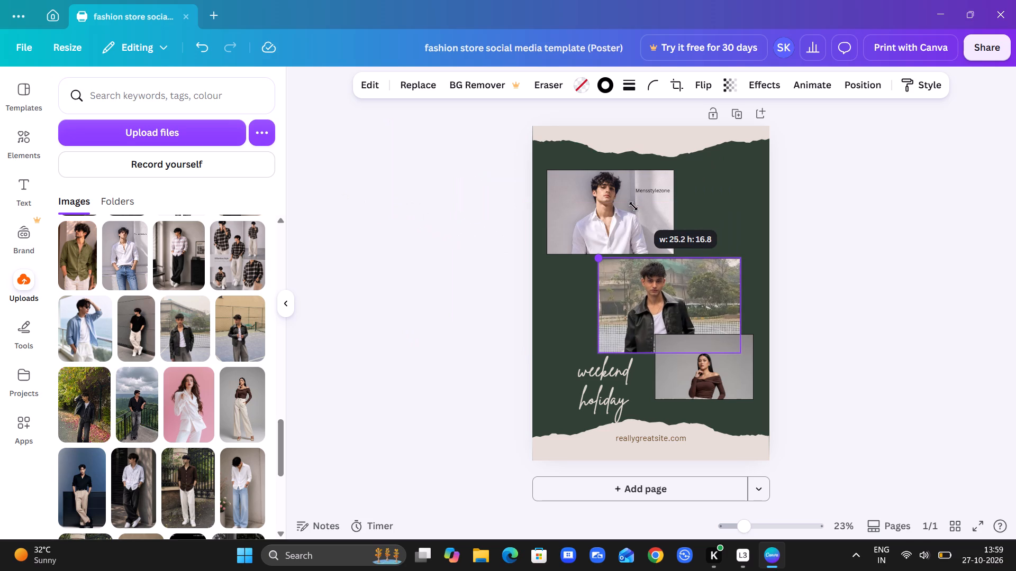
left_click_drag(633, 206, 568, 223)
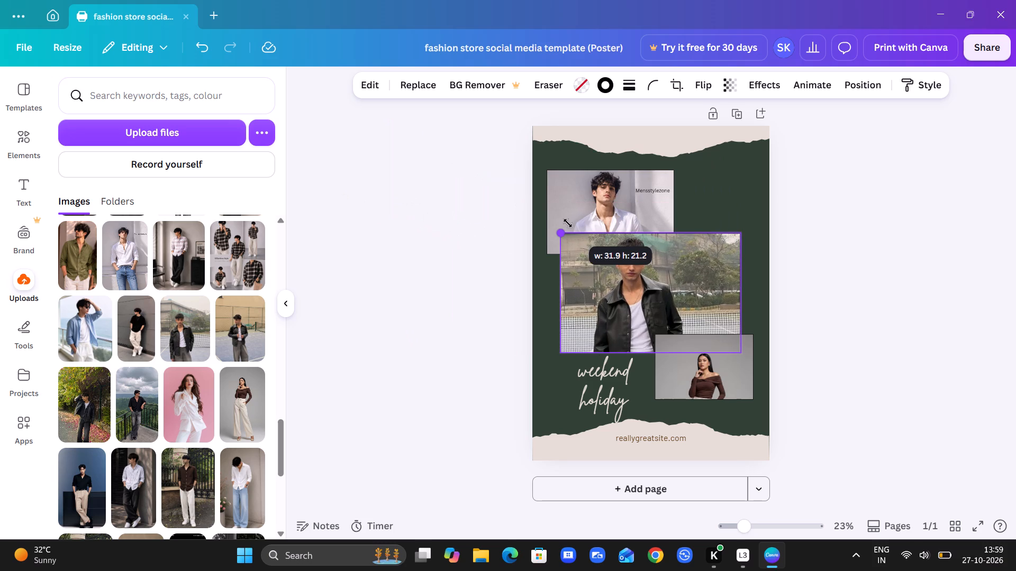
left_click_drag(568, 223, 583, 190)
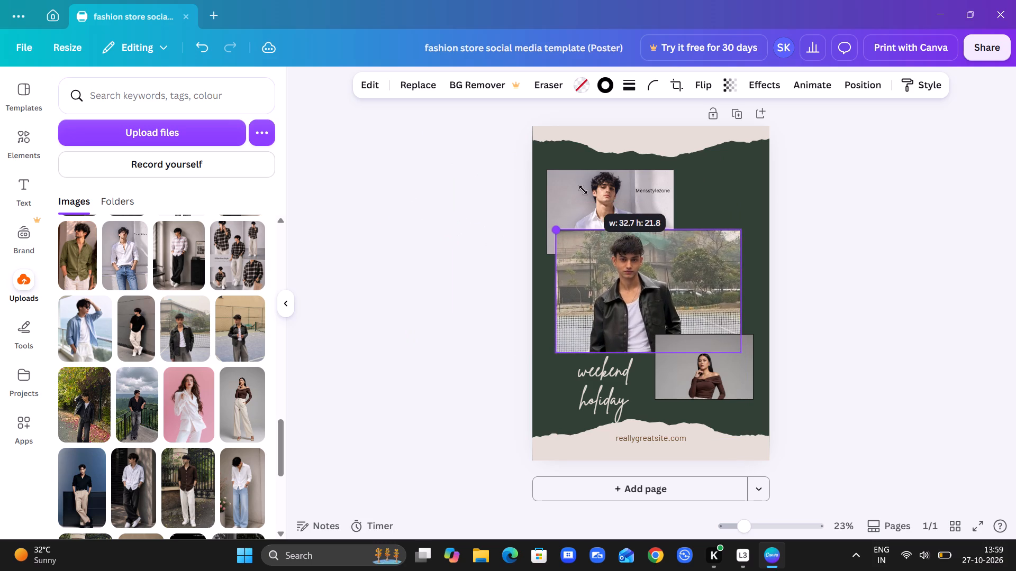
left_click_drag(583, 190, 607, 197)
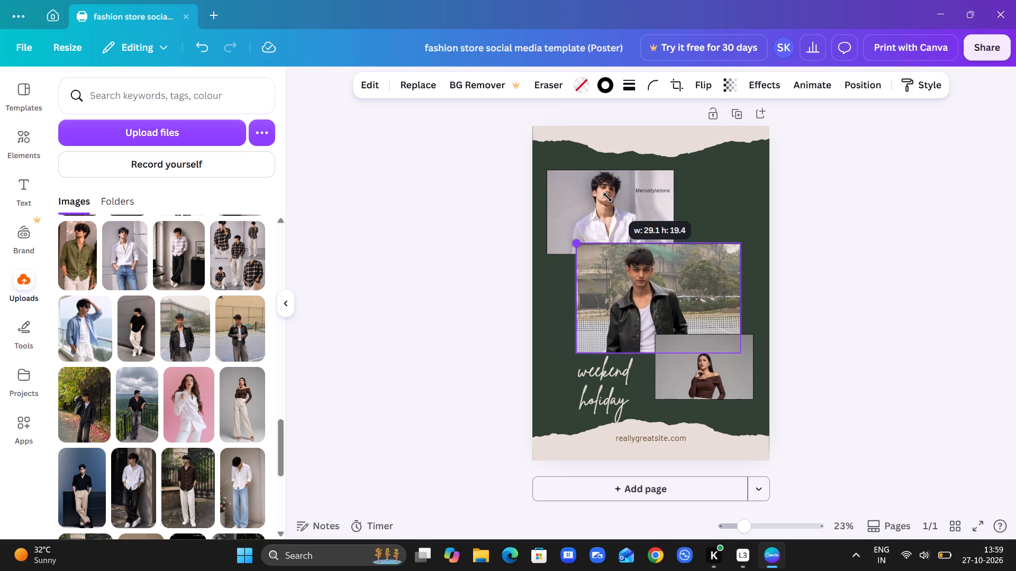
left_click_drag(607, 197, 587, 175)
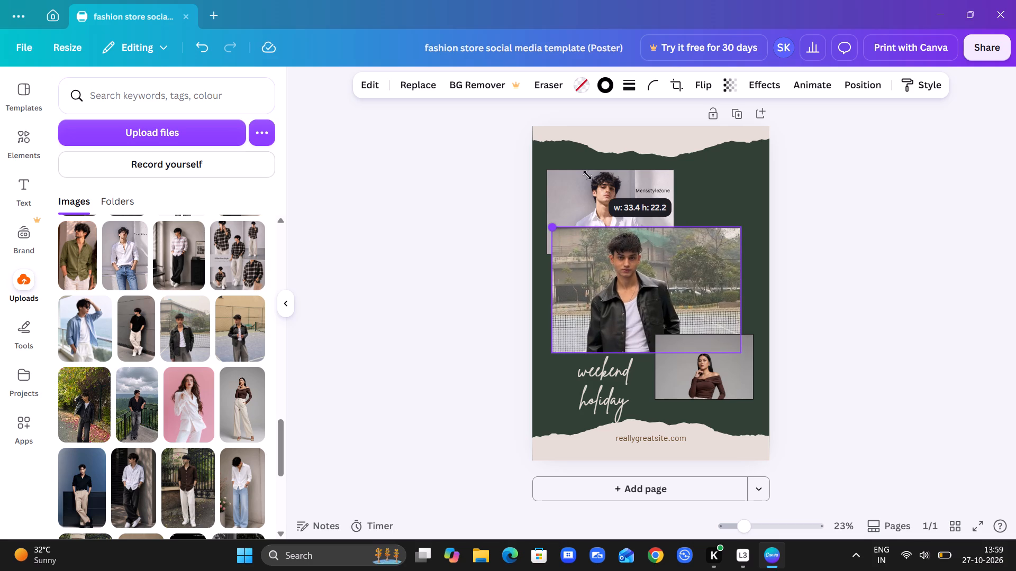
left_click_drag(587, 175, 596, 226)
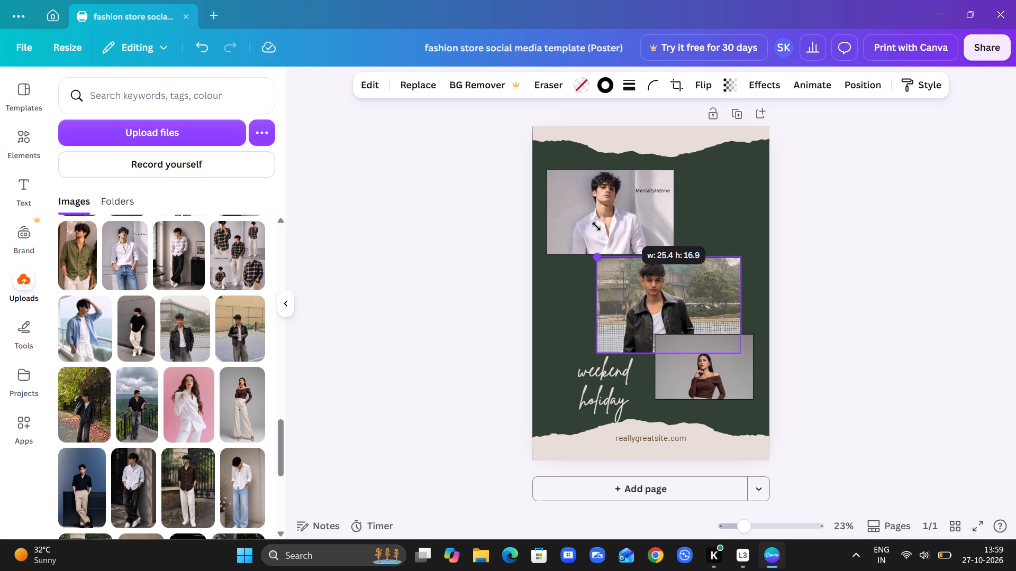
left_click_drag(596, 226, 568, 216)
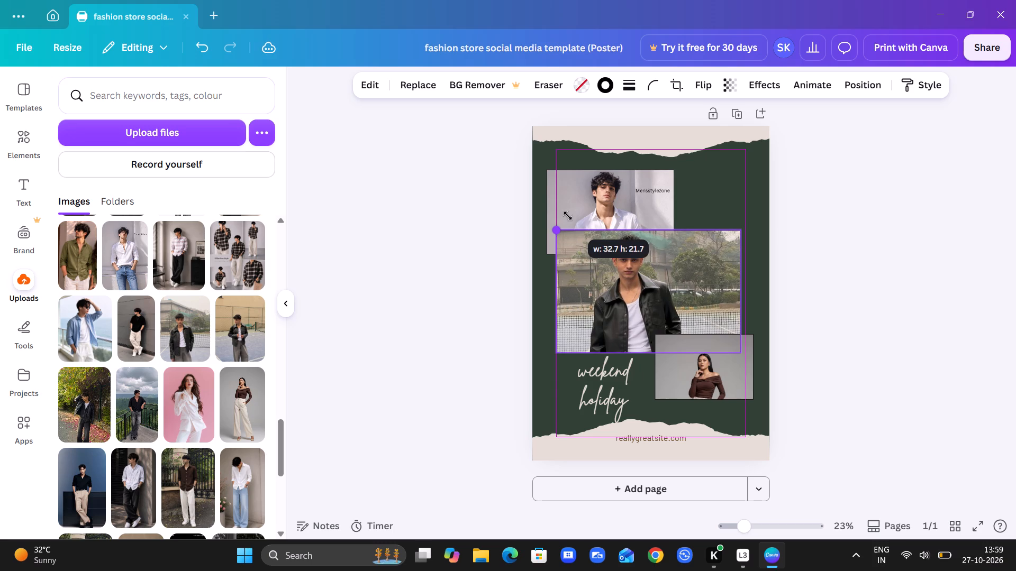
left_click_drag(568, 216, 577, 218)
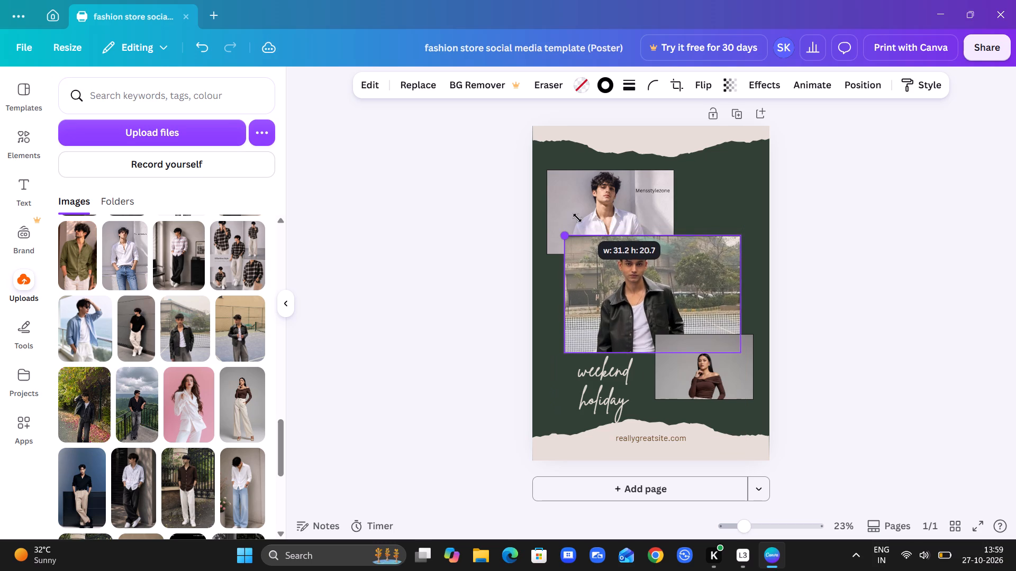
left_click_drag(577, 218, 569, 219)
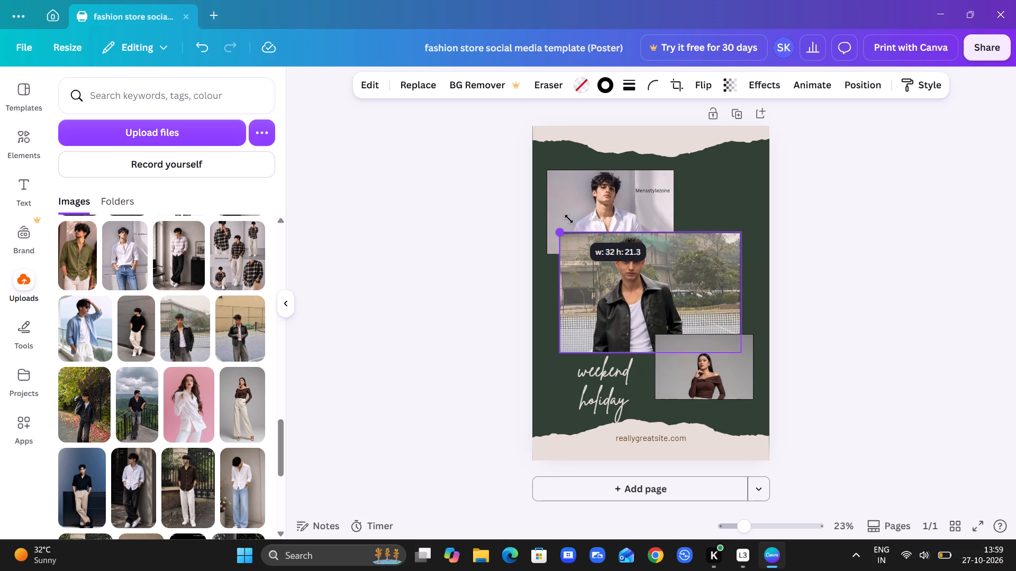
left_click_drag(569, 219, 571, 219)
Move the white-shirt man's photo up so its lower edge meets the upper edge of the black-jacket photo.
left_click_drag(570, 202, 651, 160)
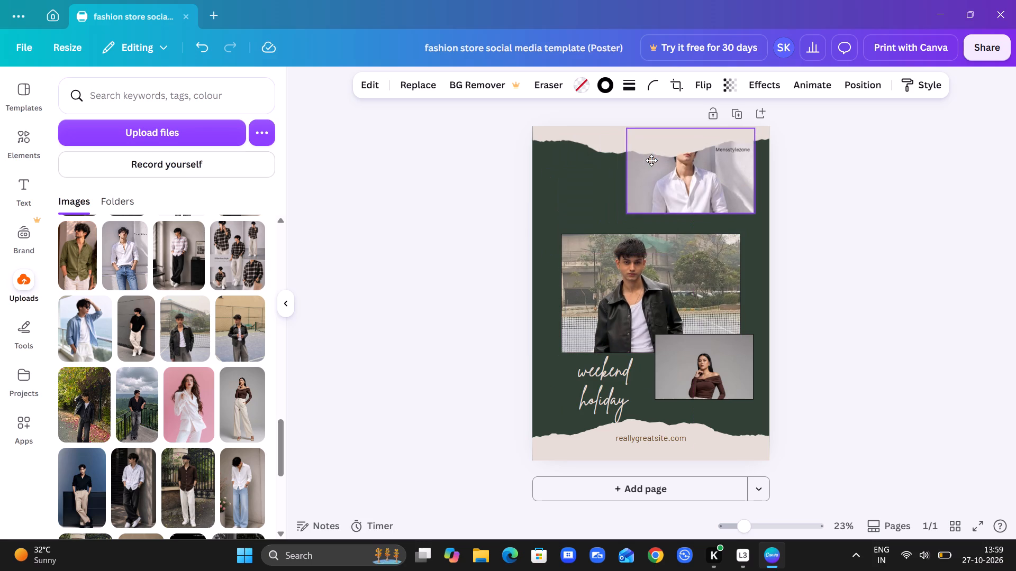
left_click_drag(651, 160, 627, 156)
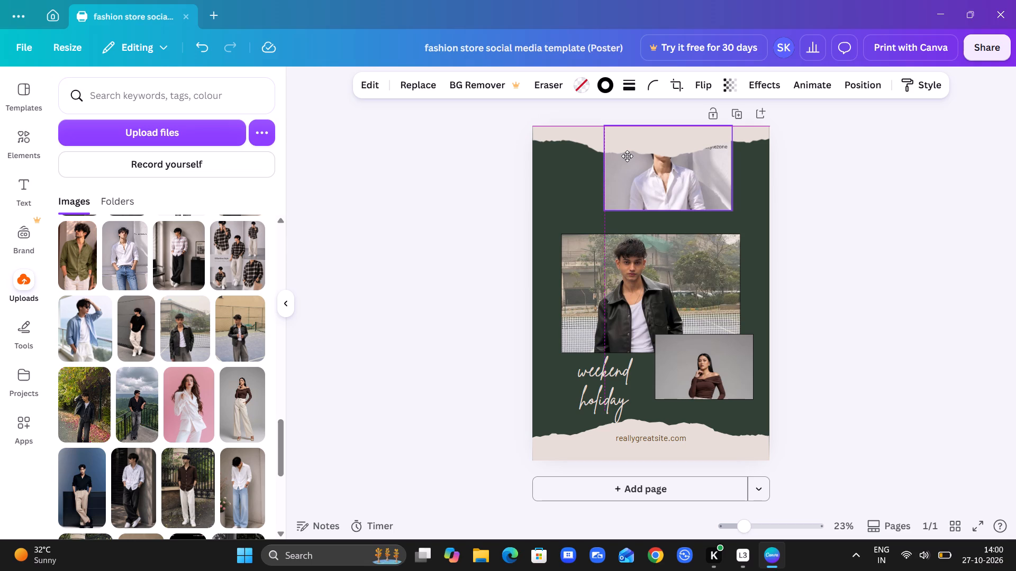
left_click_drag(627, 156, 574, 188)
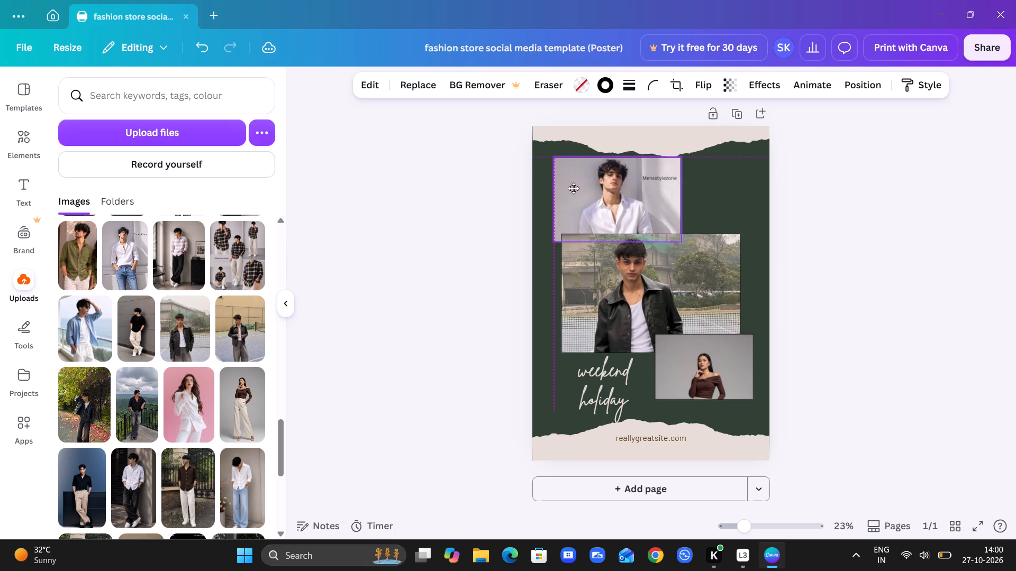
left_click_drag(574, 188, 568, 186)
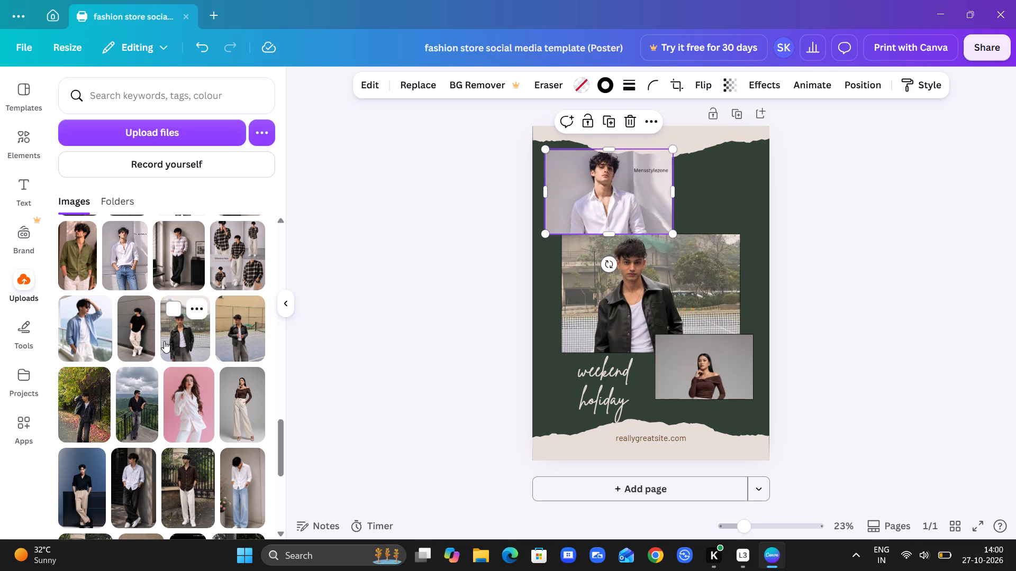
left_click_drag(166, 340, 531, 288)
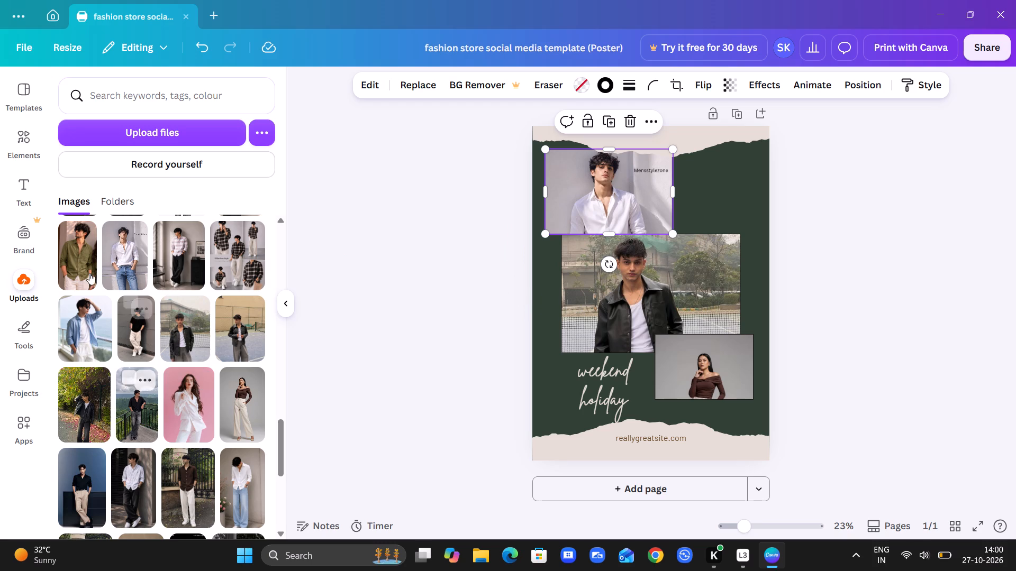
Browse the templates similar to the Beige Green Weekend Holiday Photo Collage.
left_click(29, 94)
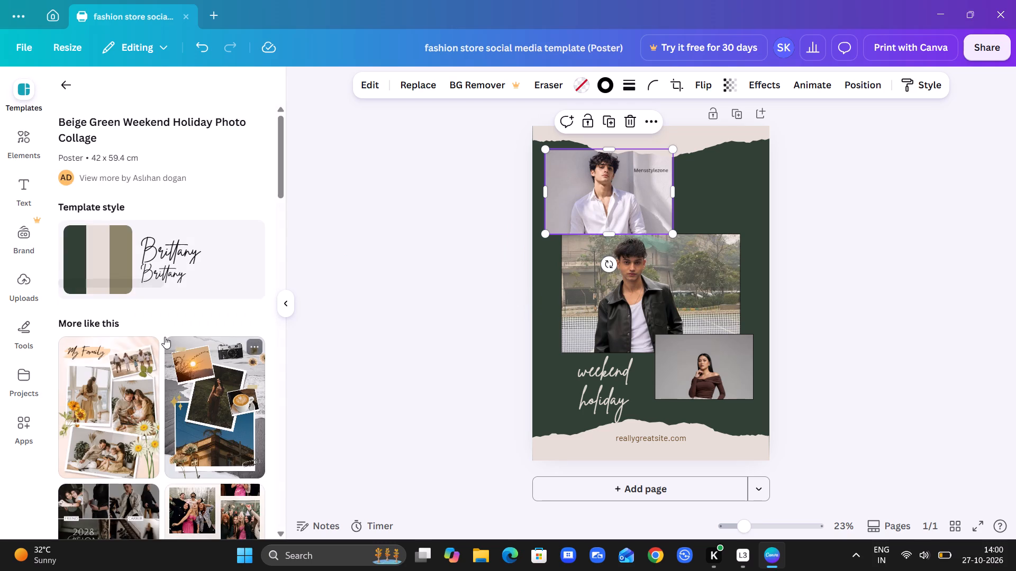
scroll(116, 408, "down", 4)
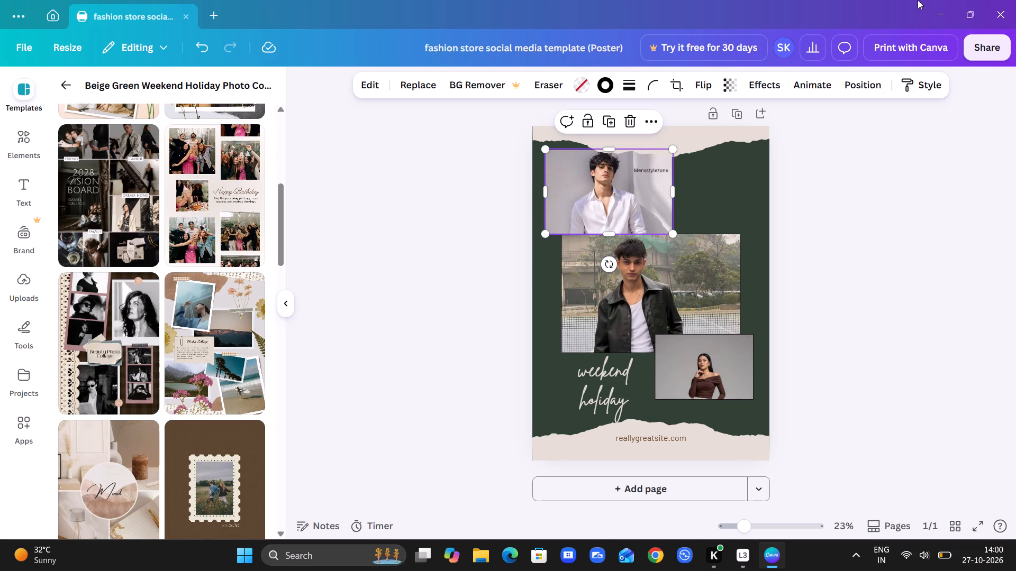
Close the Canva window with the fashion store social media template poster.
left_click(1015, 0)
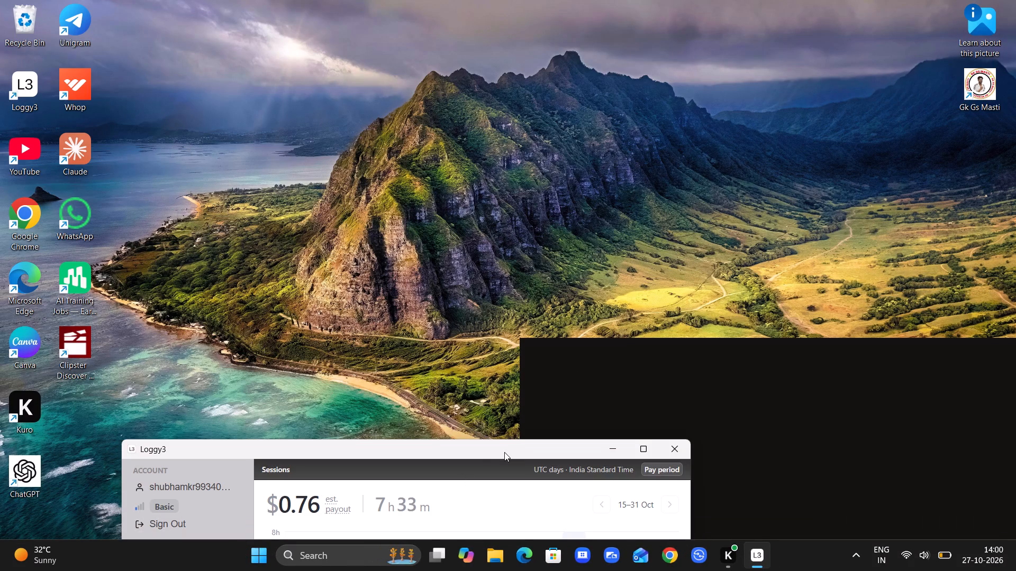
Bring the Loggy3 window fully into view and stop the running session recording.
left_click_drag(502, 453, 568, 136)
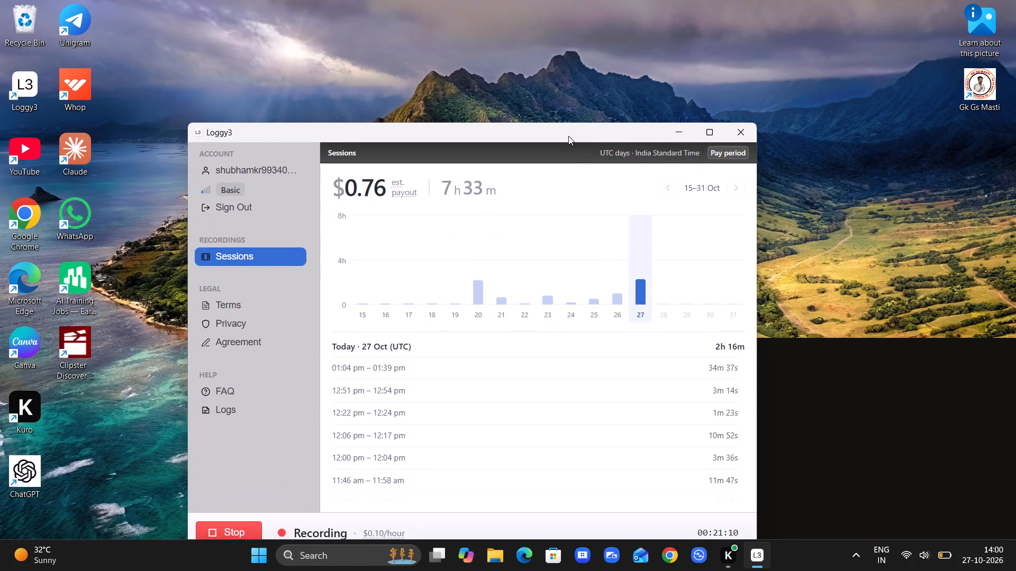
scroll(522, 268, "down", 2)
left_click(223, 528)
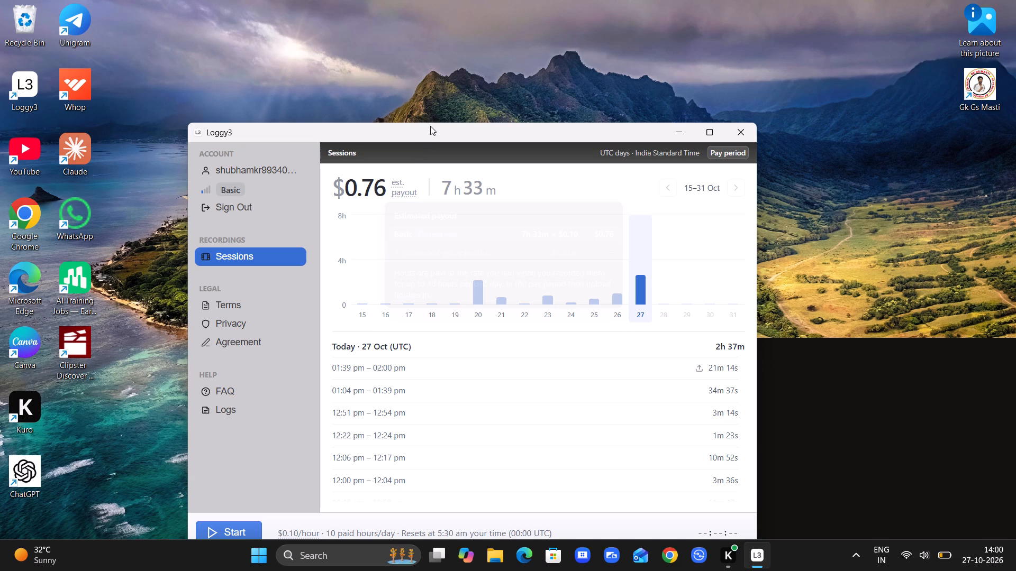
left_click_drag(430, 126, 265, 363)
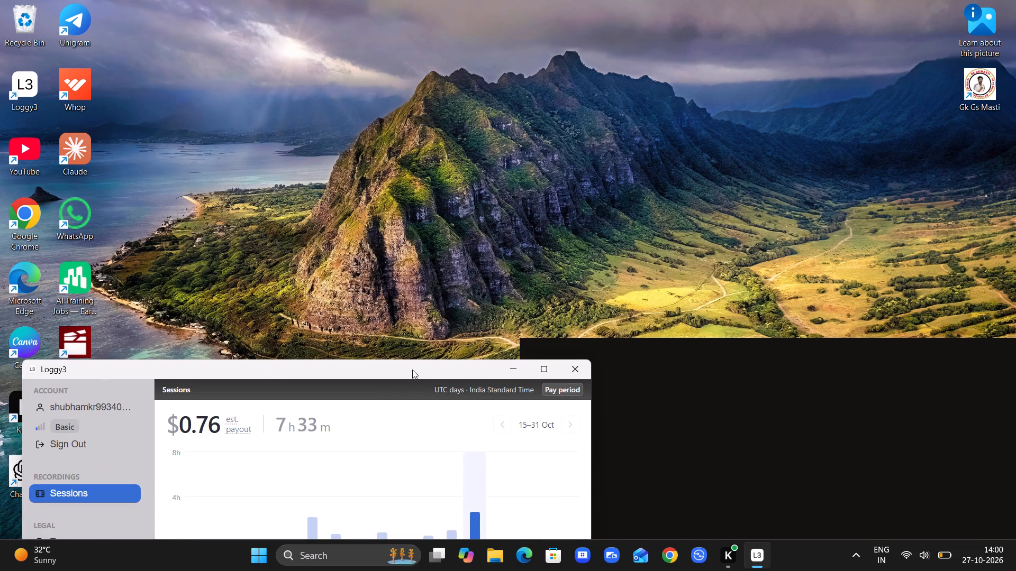
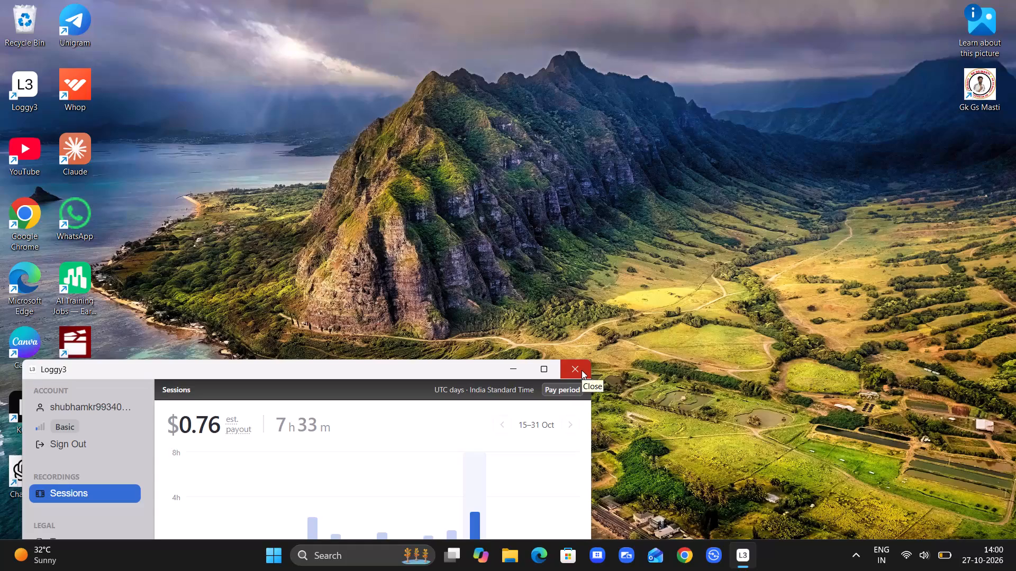
Close the Loggy3 window and dismiss the notice about it running in the background.
left_click(582, 370)
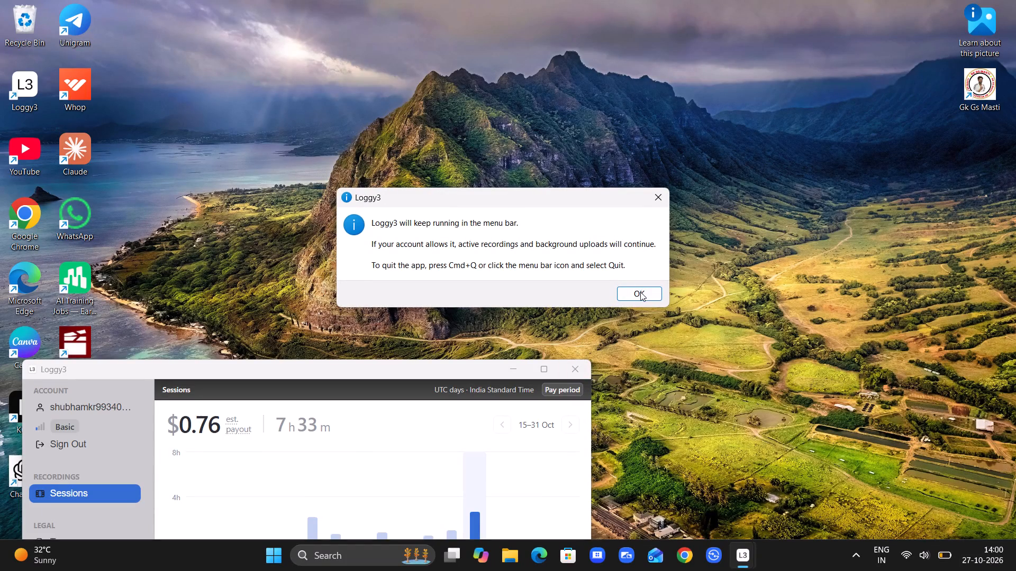
left_click(640, 292)
Refresh the desktop.
right_click(593, 275)
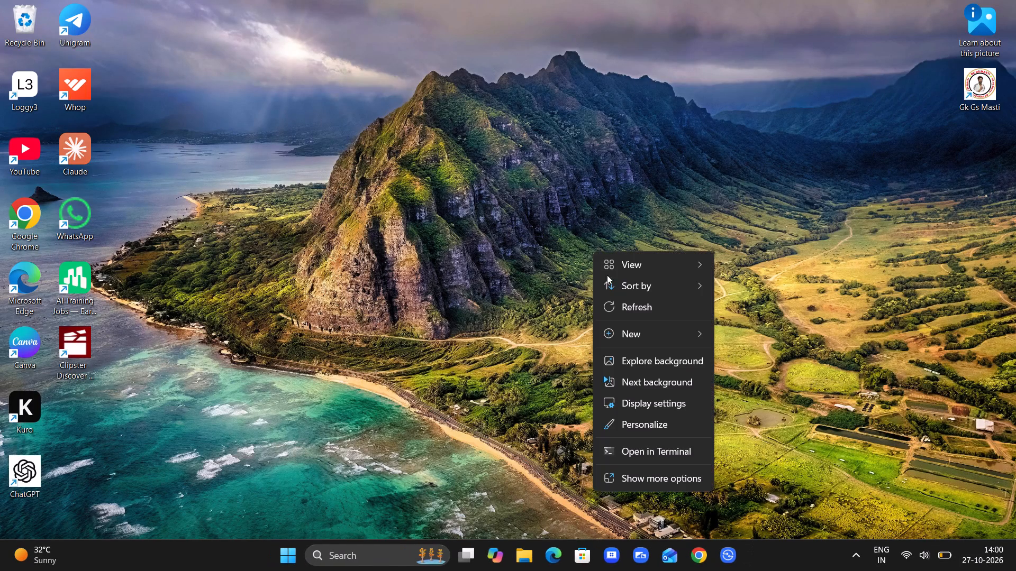
left_click(629, 304)
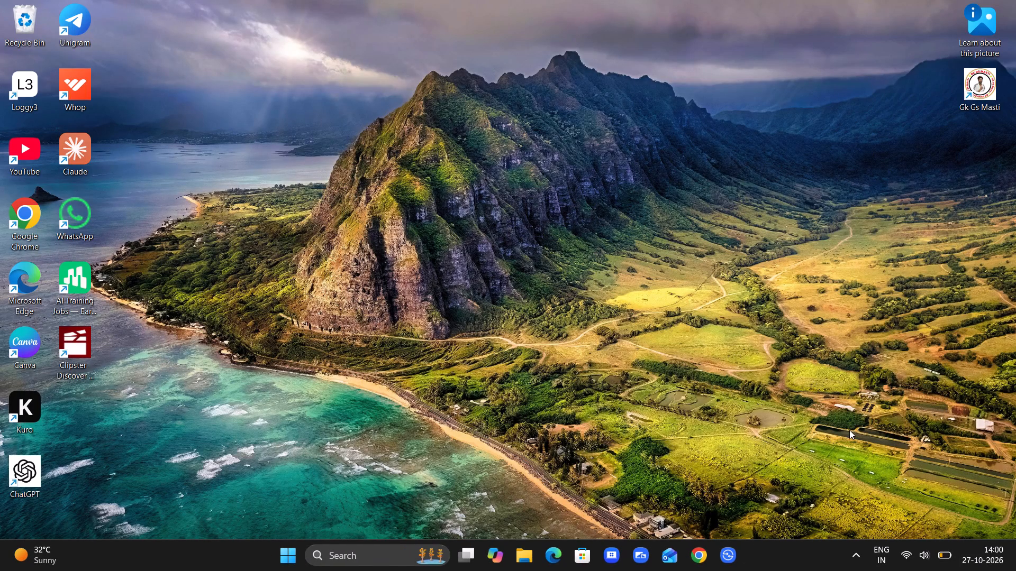
Turn off Wi-Fi in the system's quick settings and return to the desktop.
left_click(923, 565)
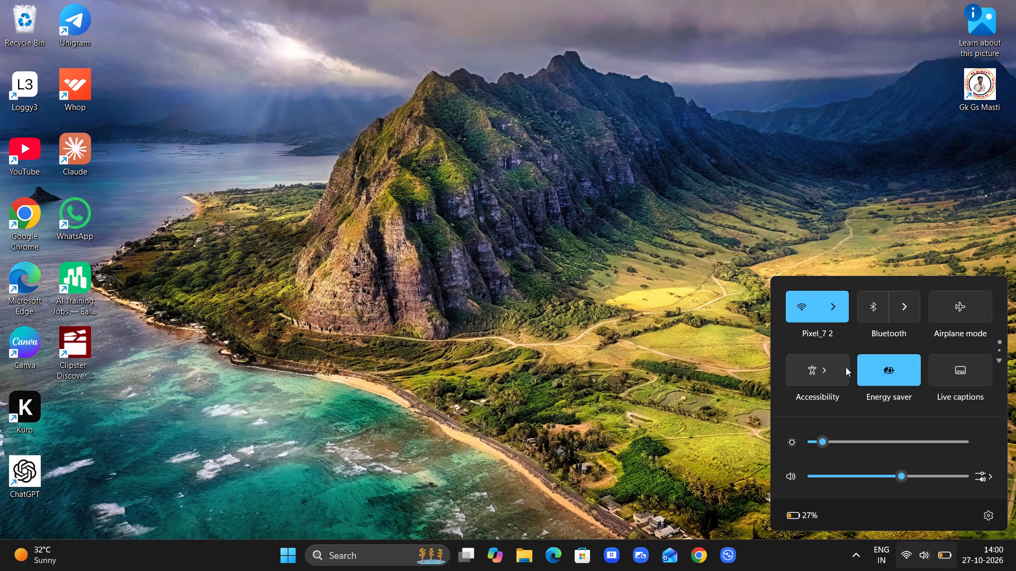
left_click(795, 306)
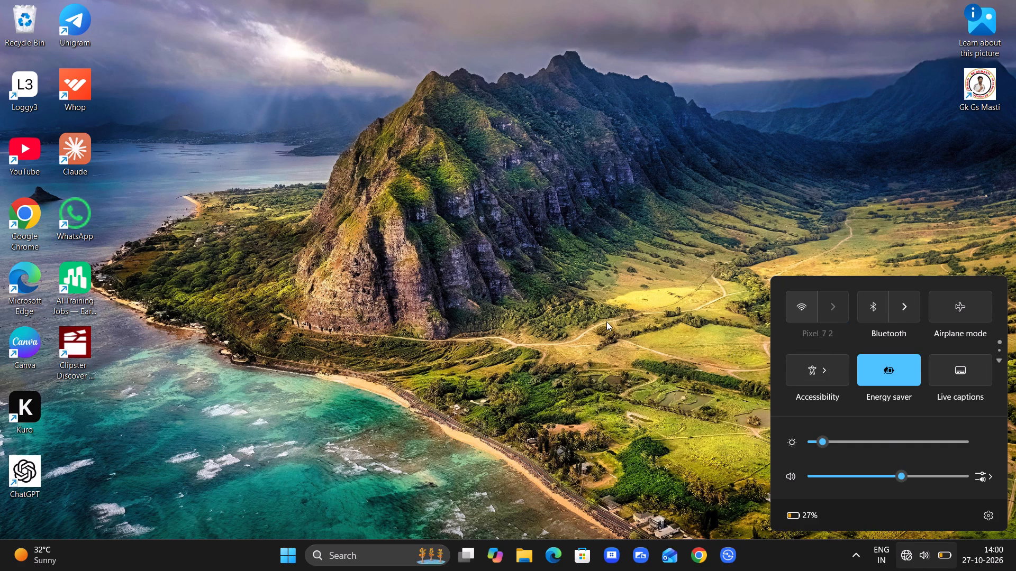
left_click(606, 321)
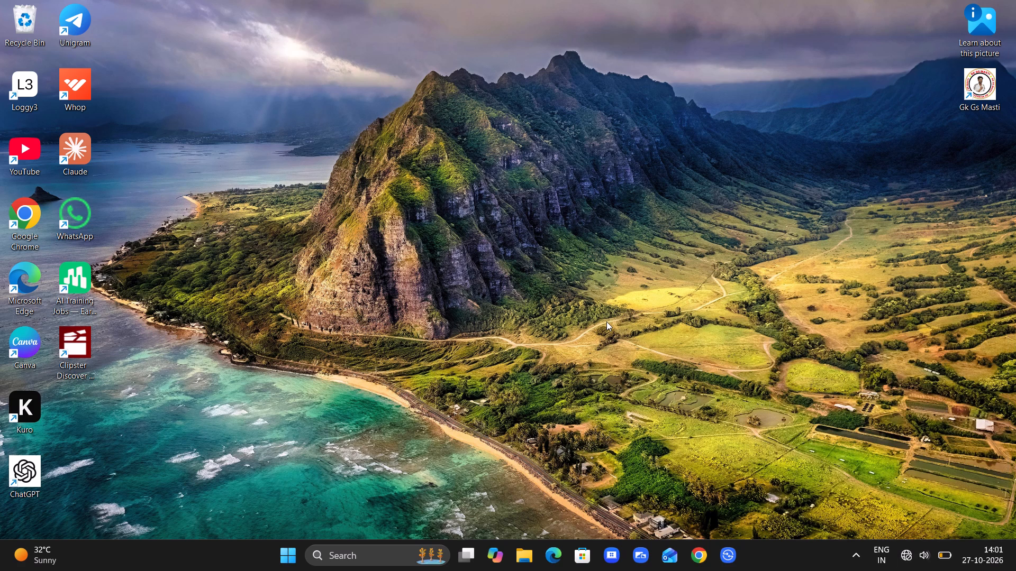